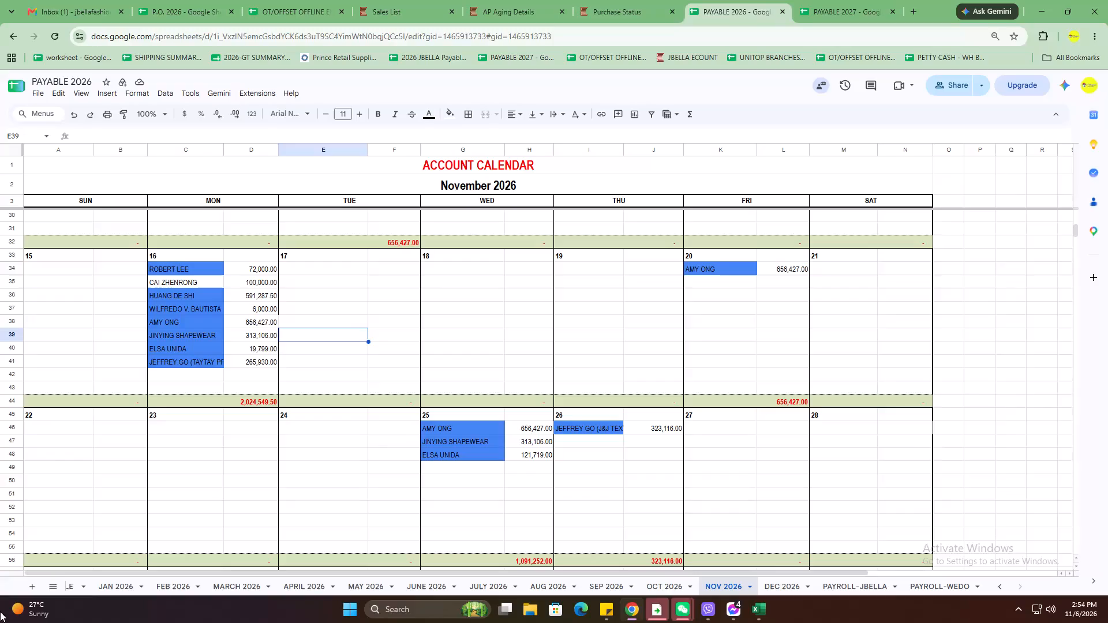
# Close the PAYABLE 2026 and PAYABLE 2027 spreadsheets.
pyautogui.click(781, 13)
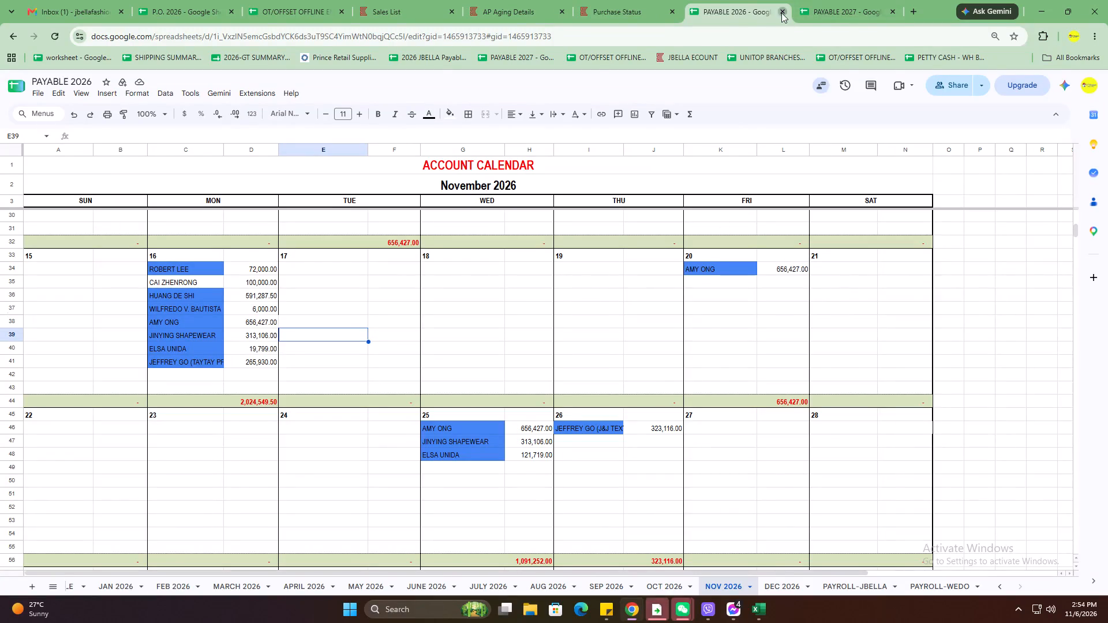
pyautogui.click(781, 13)
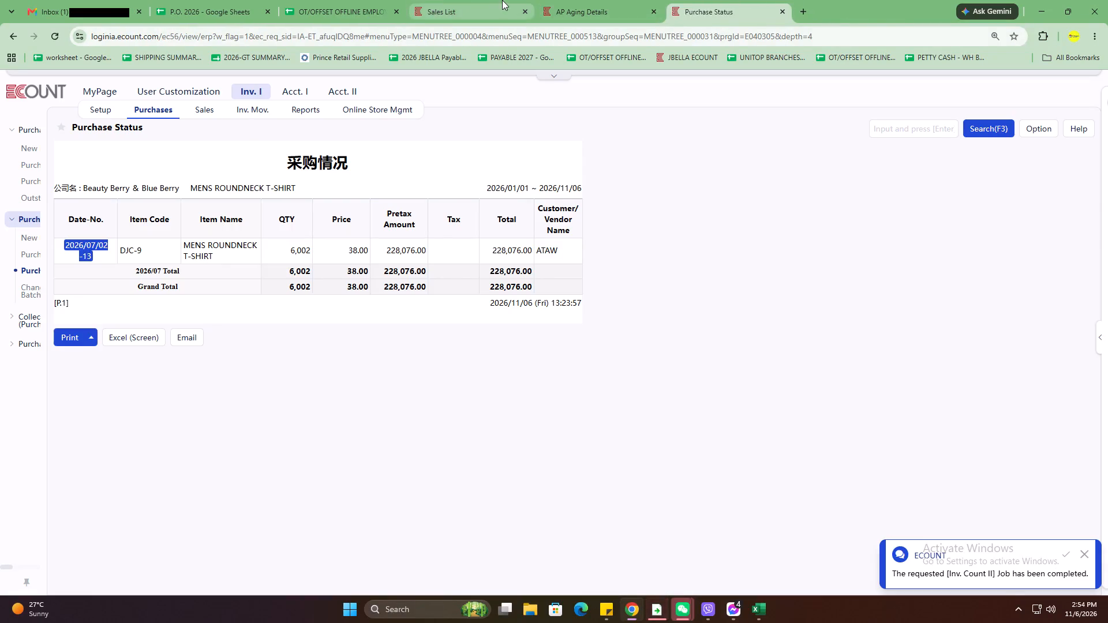
# Switch to the AP Aging Details page in ECOUNT to view the Payable Status slip.
pyautogui.click(595, 0)
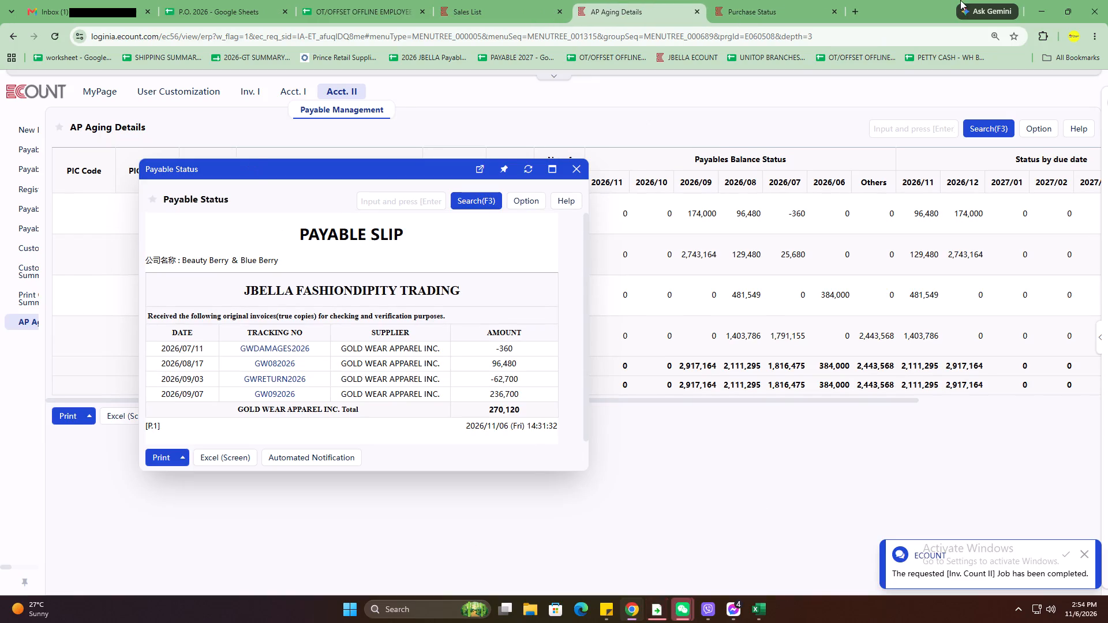
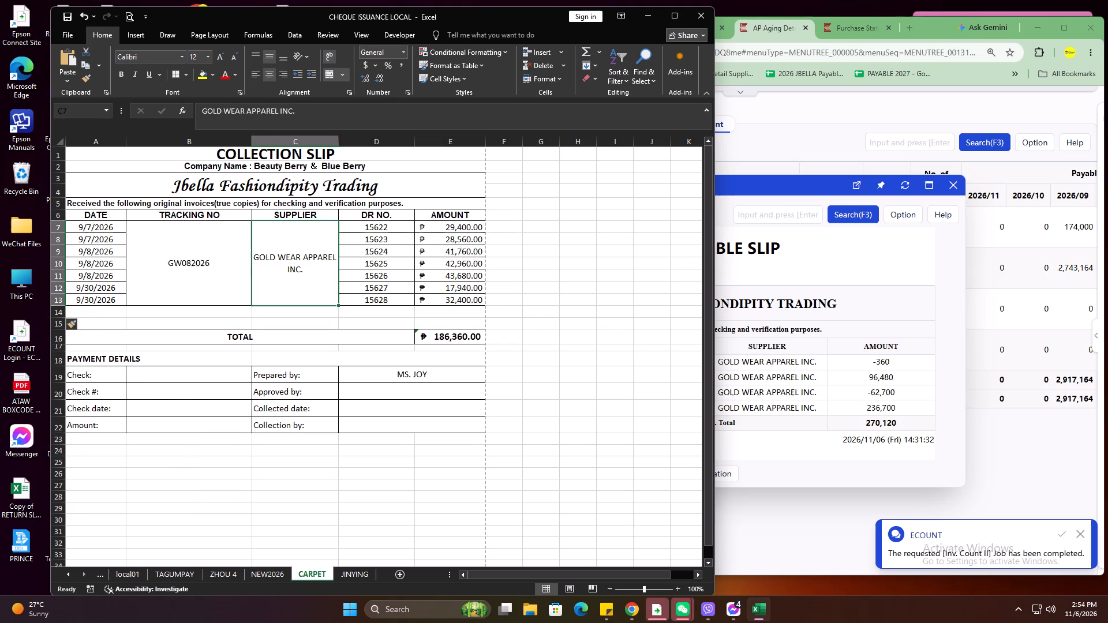
# Insert a blank row at row 15, above the TOTAL row of the collection slip.
pyautogui.rightClick(57, 321)
pyautogui.click(103, 422)
pyautogui.click(306, 335)
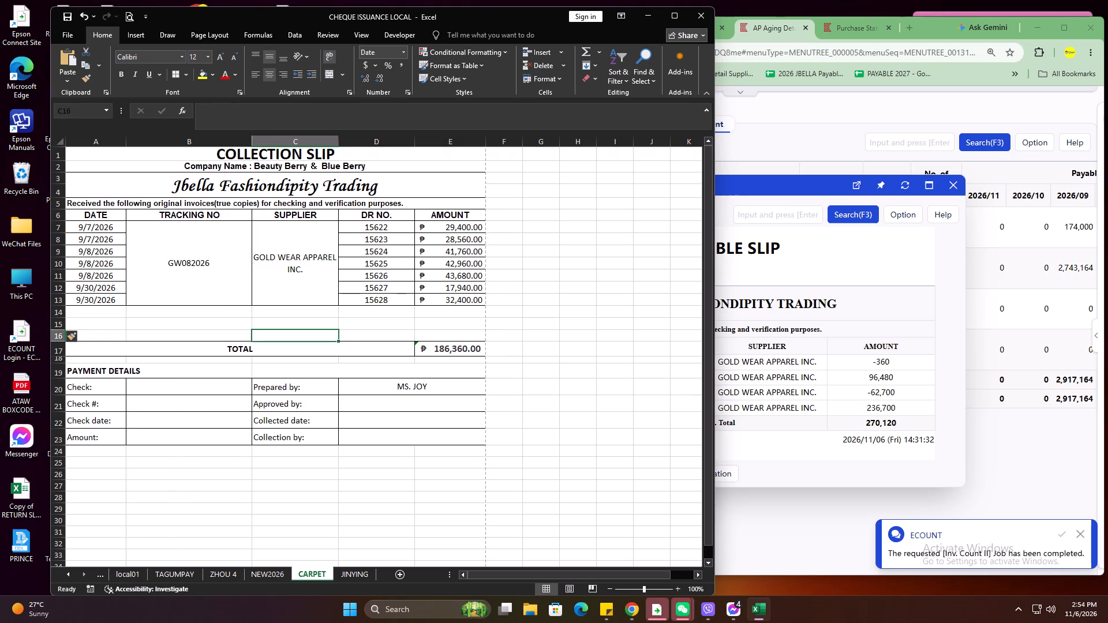
# Merge and center cells C15 and D15 above the TOTAL row.
pyautogui.moveTo(277, 326); pyautogui.dragTo(365, 316)
pyautogui.click(312, 326)
pyautogui.moveTo(315, 324); pyautogui.dragTo(363, 322)
pyautogui.click(327, 72)
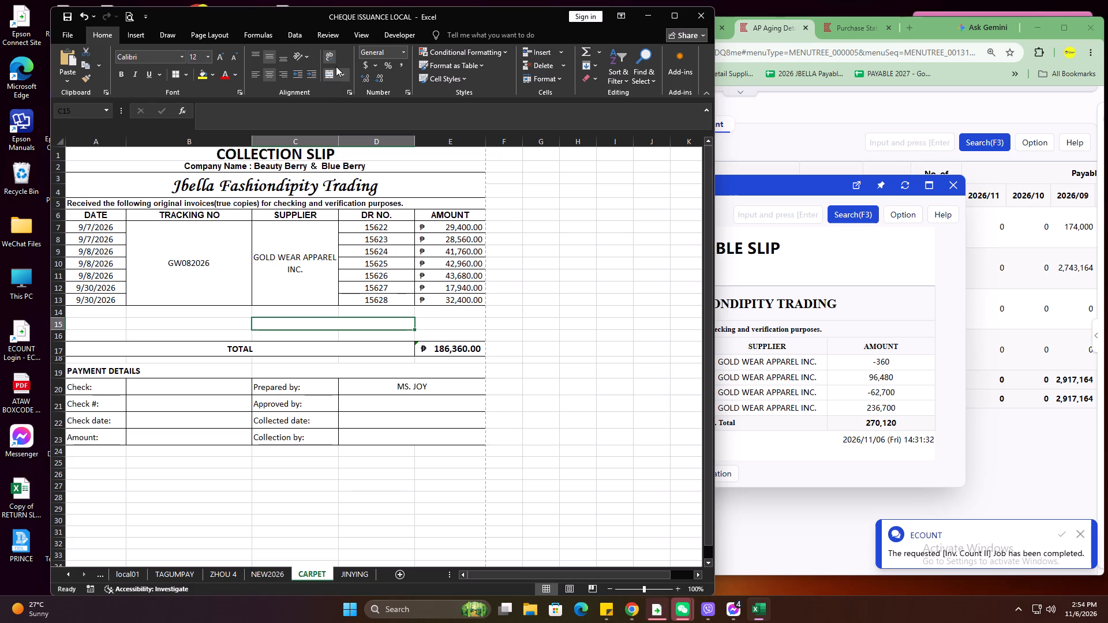
# Enter the label "LESS RETURN ITEMS" in the merged cell C15.
pyautogui.write('less')
pyautogui.press('BackSpace')
pyautogui.press('BackSpace')
pyautogui.press('BackSpace')
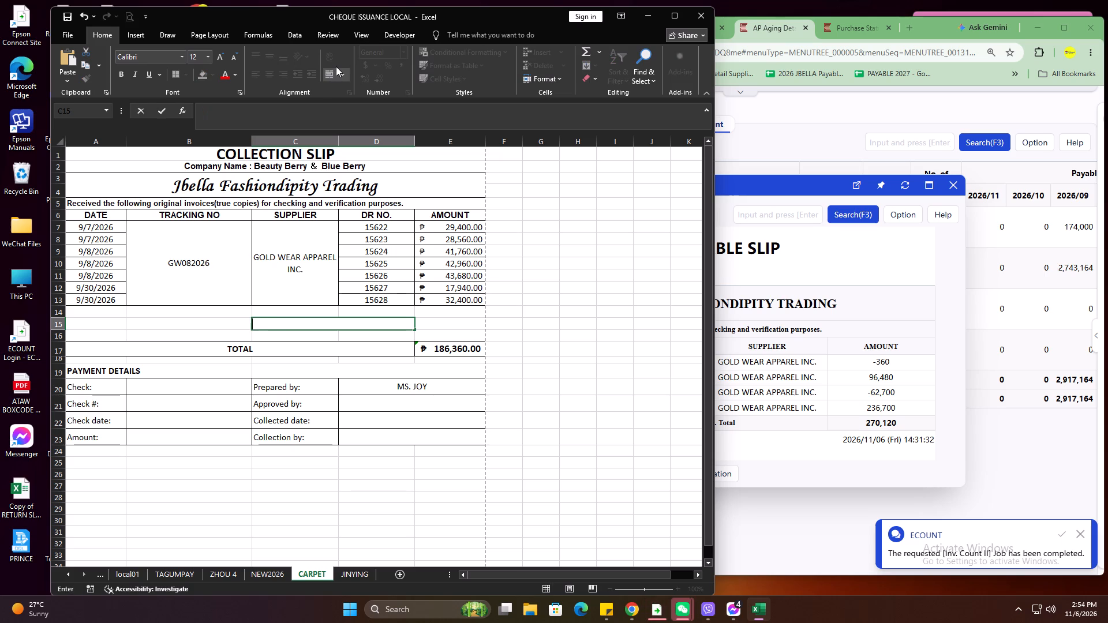
pyautogui.write('LESS RETURM I')
pyautogui.press('BackSpace')
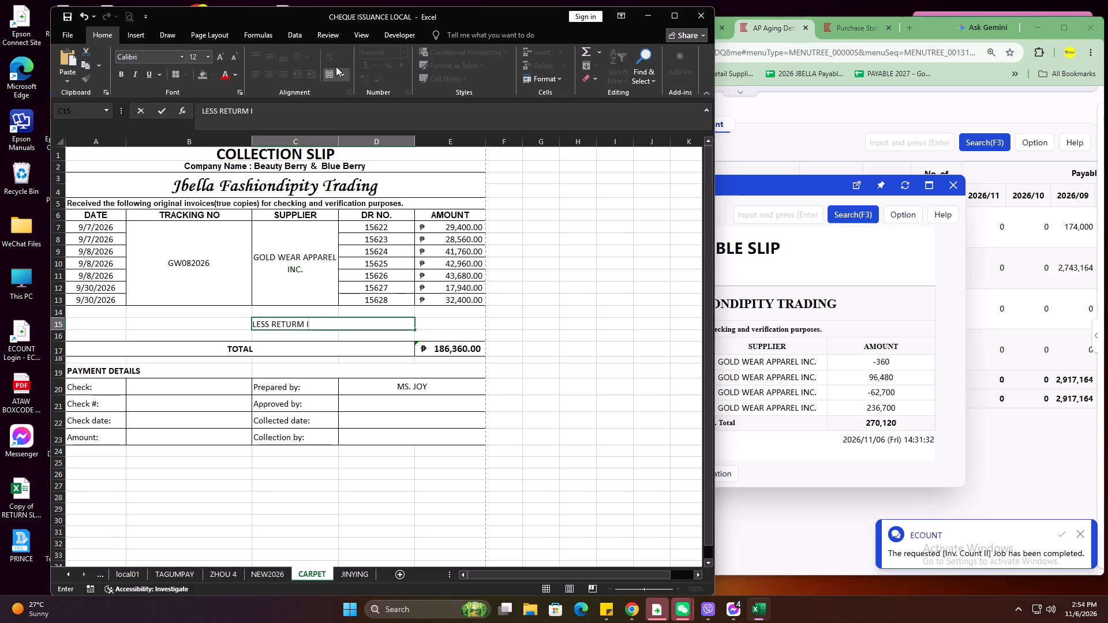
pyautogui.press('BackSpace')
pyautogui.press('BackSpace')
pyautogui.write('N ITEMS')
pyautogui.press('0')
pyautogui.press('BackSpace')
pyautogui.press('Return')
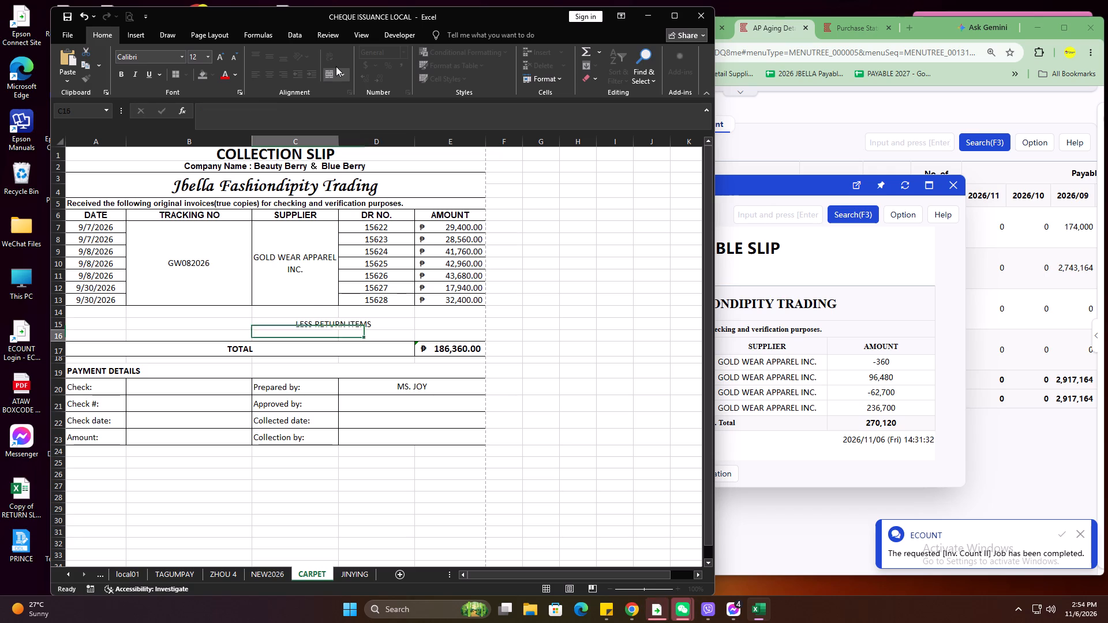
# Enter 66060 as the return items amount in cell E15.
pyautogui.press('Up')
pyautogui.press('Right')
pyautogui.write('66')
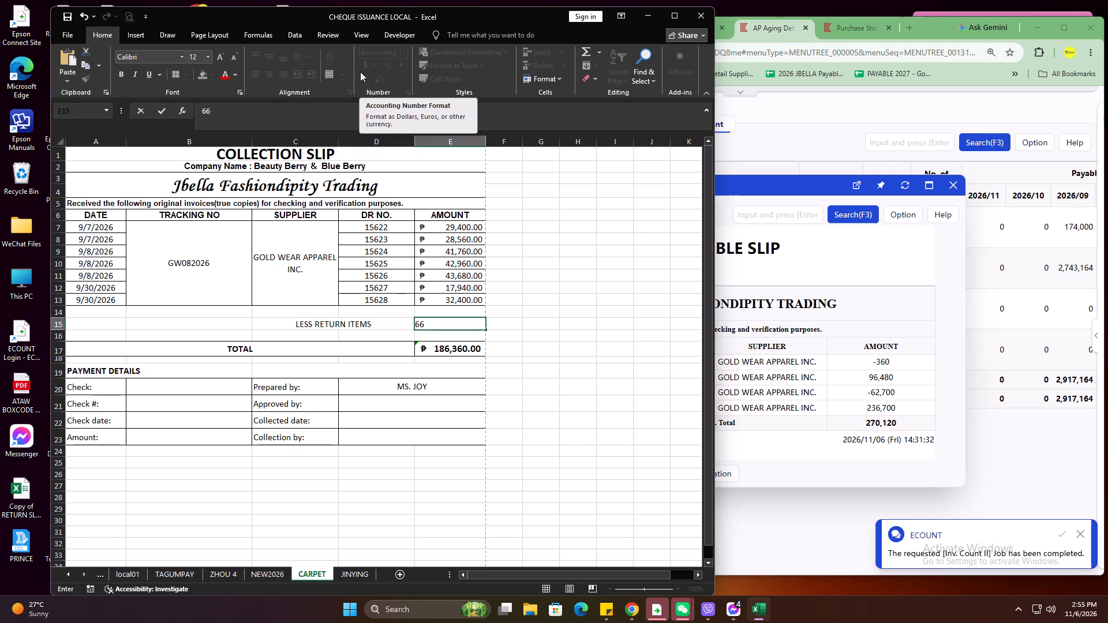
pyautogui.write('060')
pyautogui.press('Return')
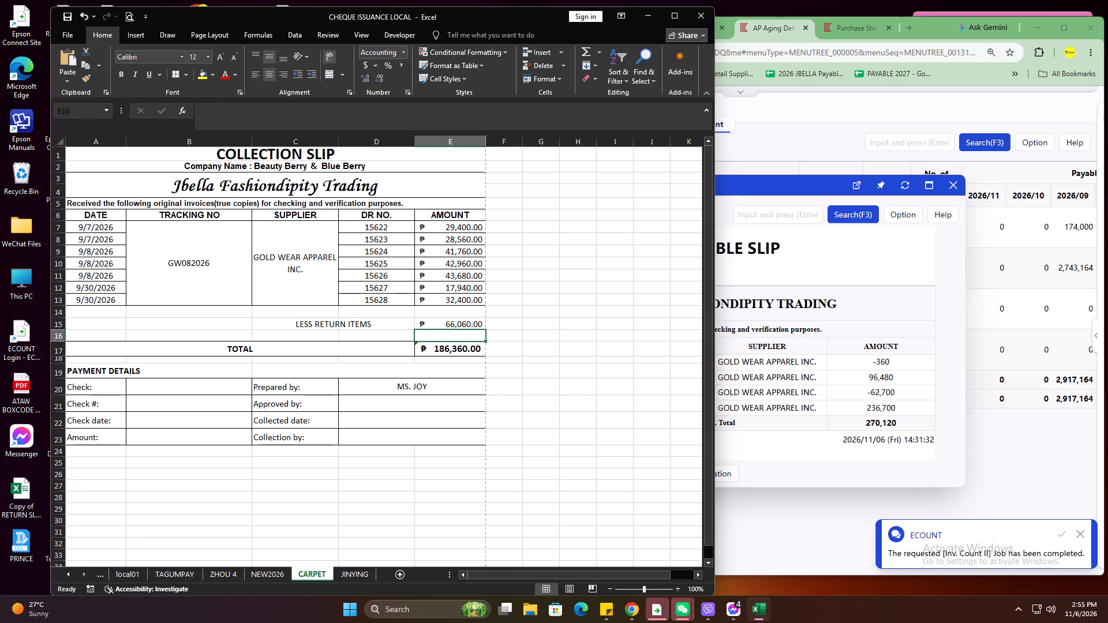
# Apply borders to the LESS RETURN ITEMS label and its amount, cells C15 to E15.
pyautogui.moveTo(345, 324); pyautogui.dragTo(425, 322)
pyautogui.click(178, 76)
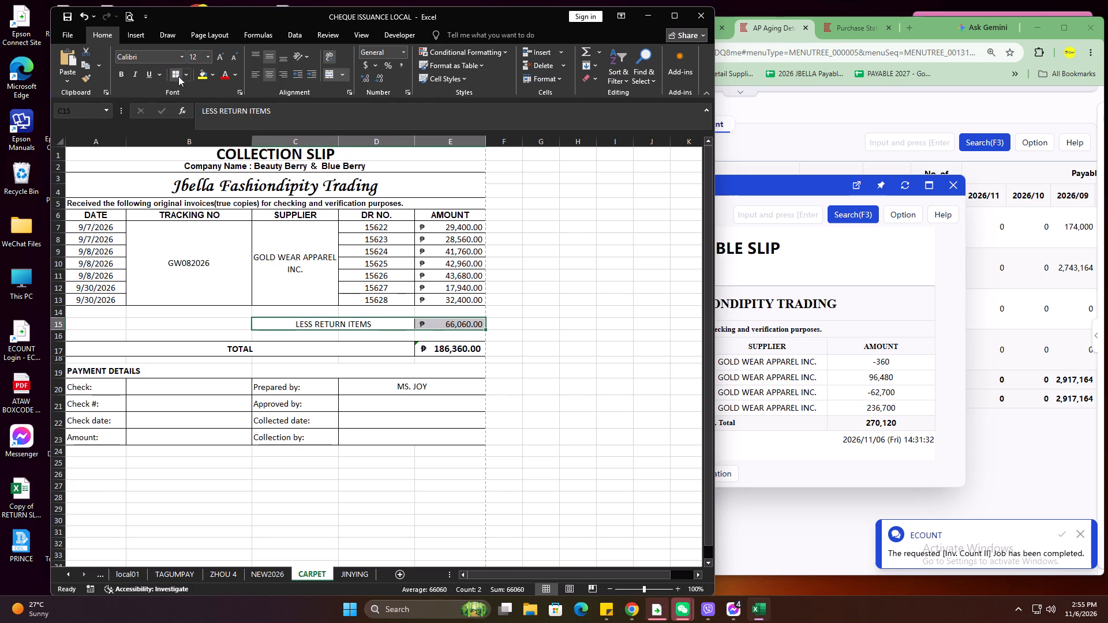
pyautogui.click(602, 352)
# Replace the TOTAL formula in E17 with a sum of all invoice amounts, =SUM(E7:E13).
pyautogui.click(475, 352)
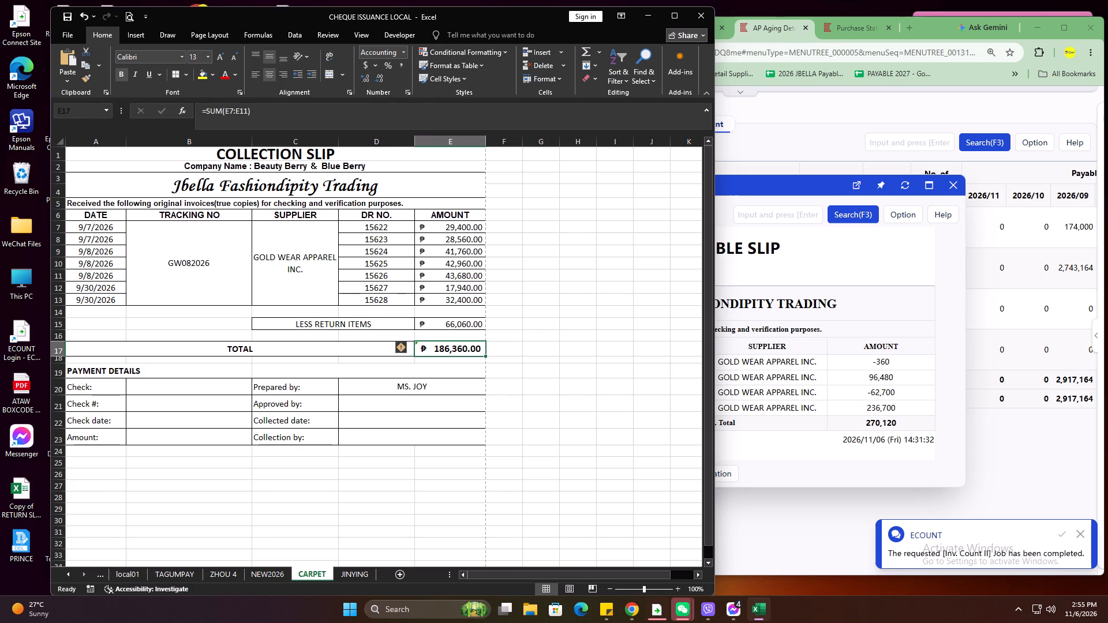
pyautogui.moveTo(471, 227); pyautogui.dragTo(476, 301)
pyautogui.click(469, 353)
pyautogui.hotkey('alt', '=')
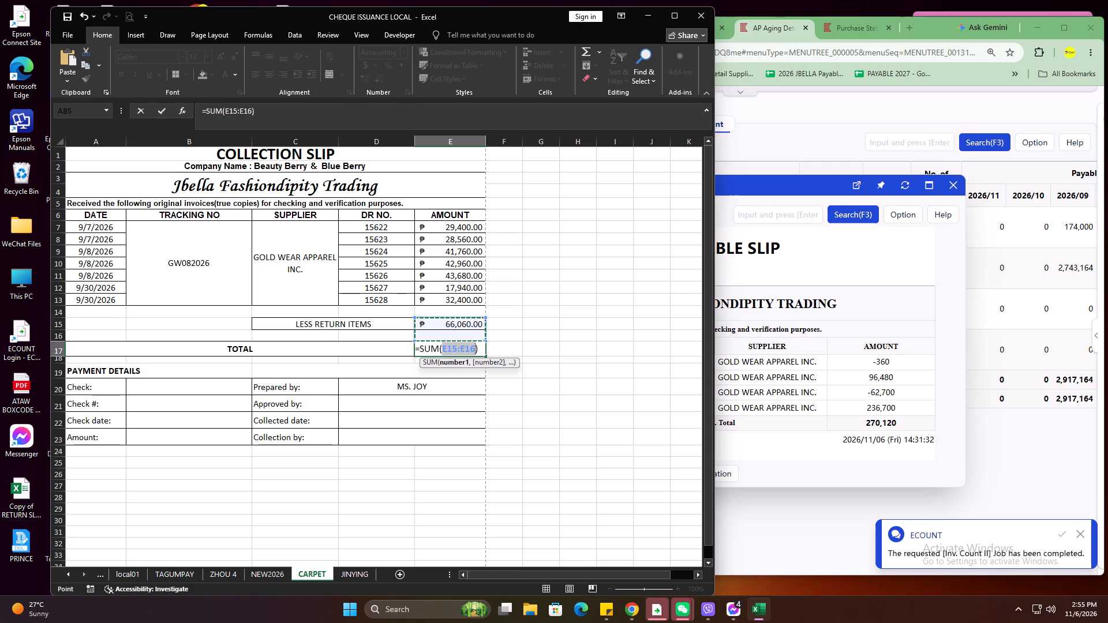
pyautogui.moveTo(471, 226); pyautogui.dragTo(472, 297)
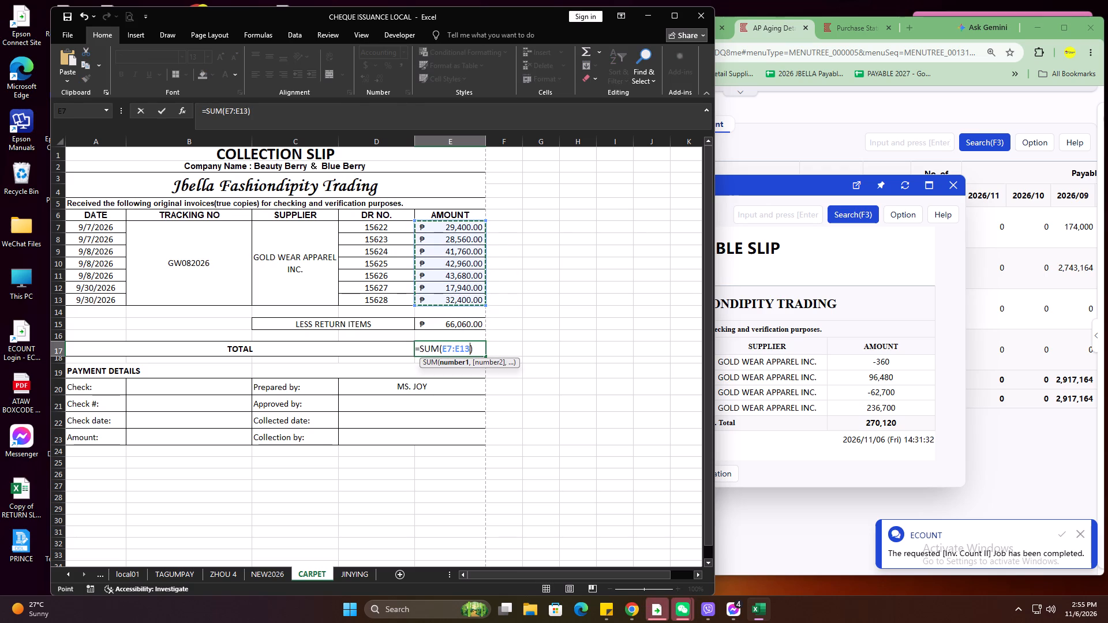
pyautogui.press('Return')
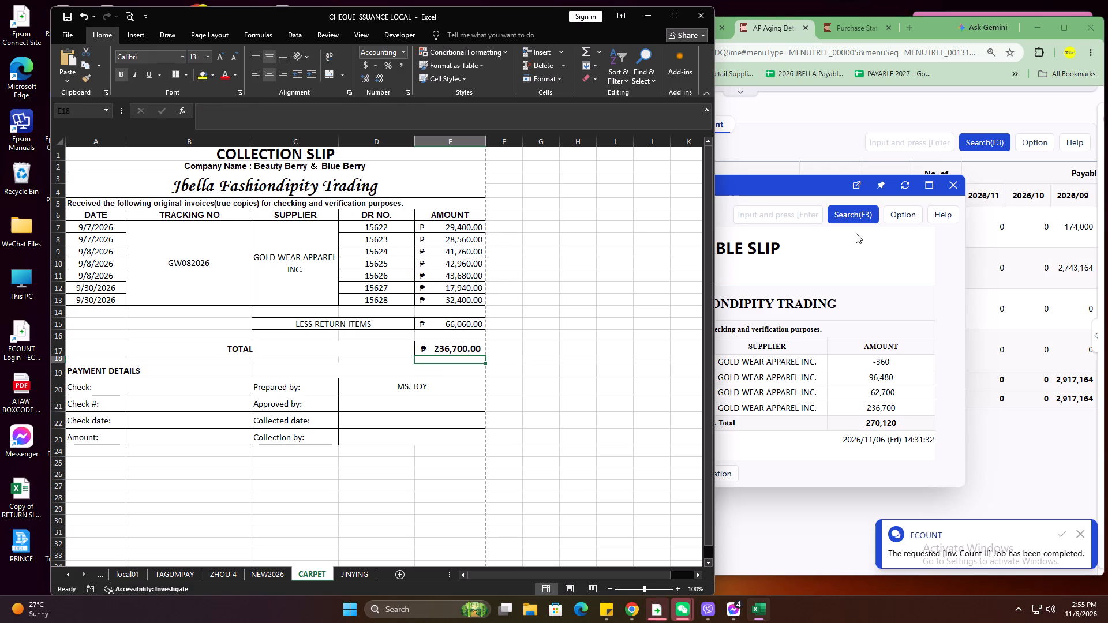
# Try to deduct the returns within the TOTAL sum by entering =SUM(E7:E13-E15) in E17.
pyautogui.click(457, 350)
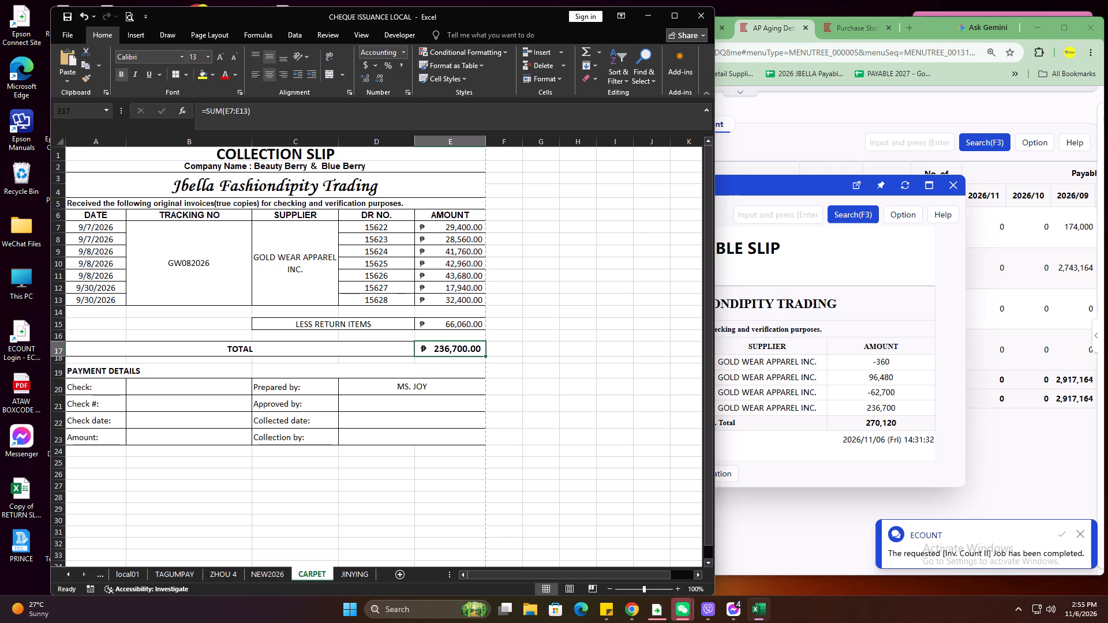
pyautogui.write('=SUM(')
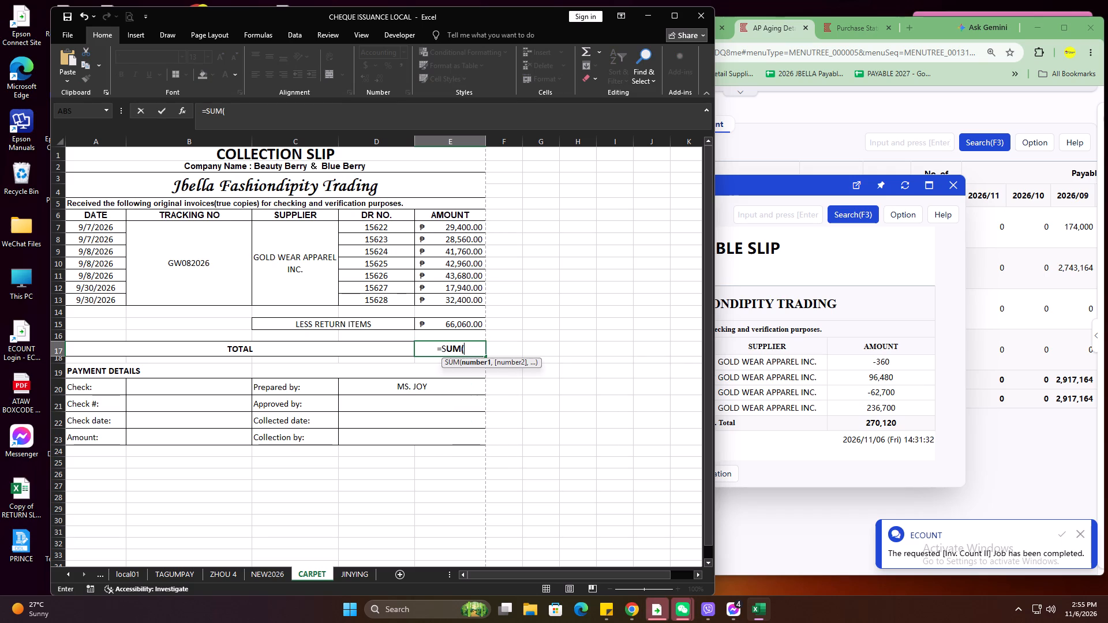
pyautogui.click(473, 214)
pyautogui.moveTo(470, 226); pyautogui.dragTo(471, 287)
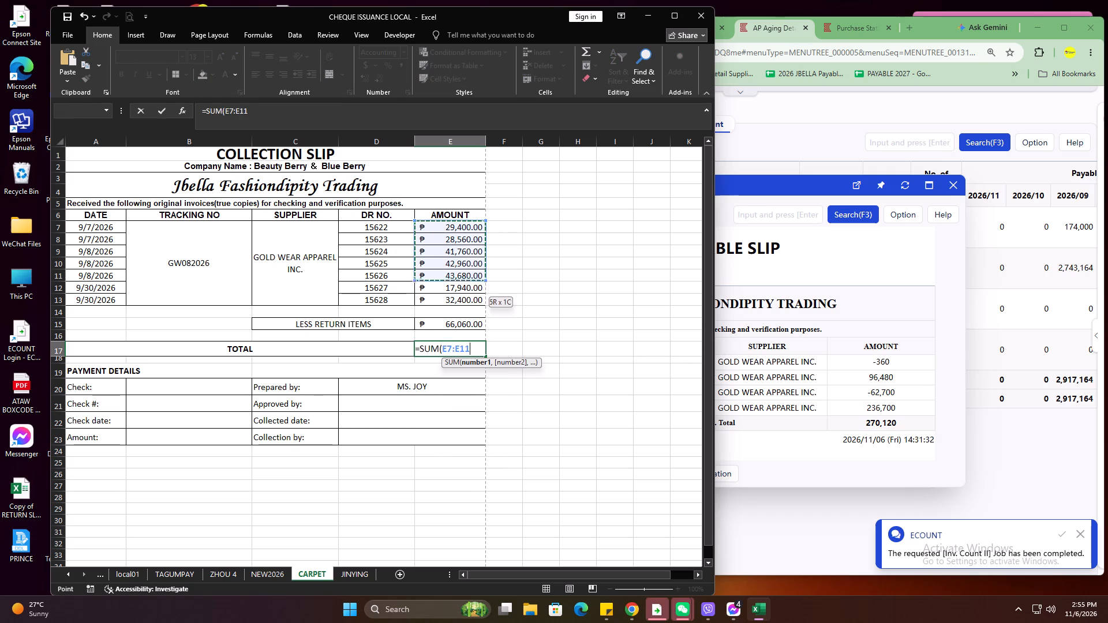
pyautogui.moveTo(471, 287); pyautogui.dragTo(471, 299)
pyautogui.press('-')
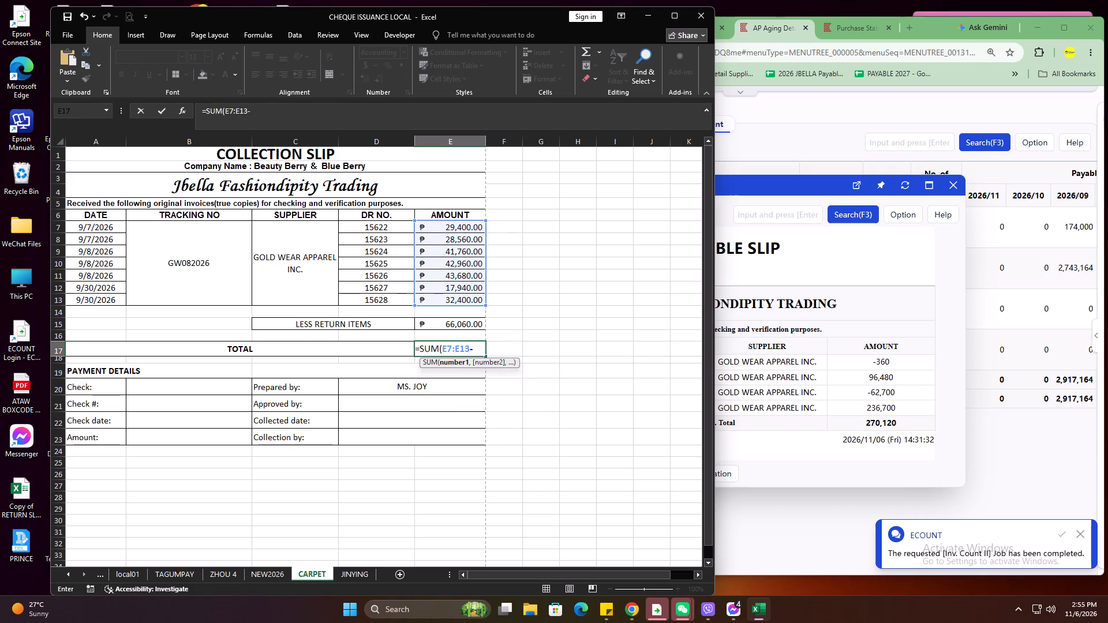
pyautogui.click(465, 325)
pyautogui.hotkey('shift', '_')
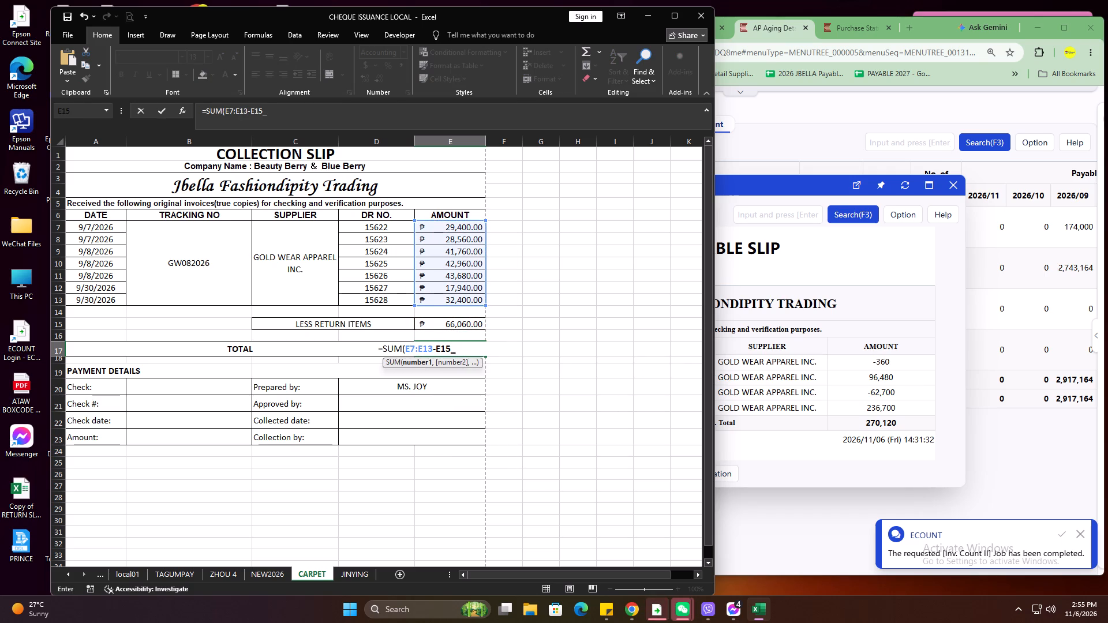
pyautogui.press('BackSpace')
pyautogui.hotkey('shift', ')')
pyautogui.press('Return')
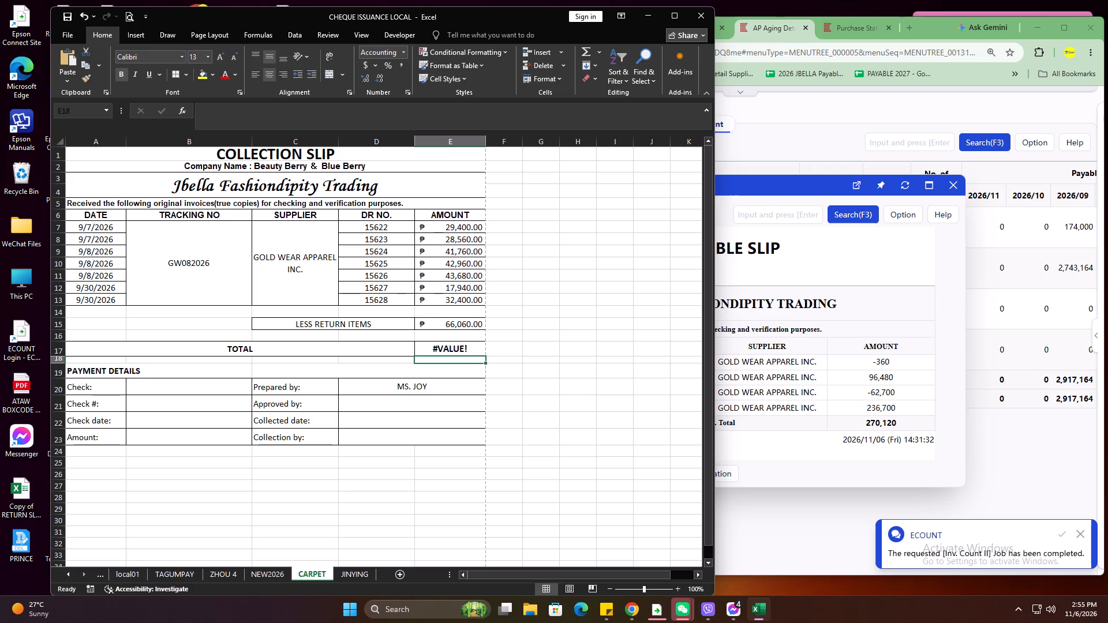
# Add a subtotal of the invoice amounts in cell E14 with =SUM(E7:E13).
pyautogui.click(461, 344)
pyautogui.click(463, 306)
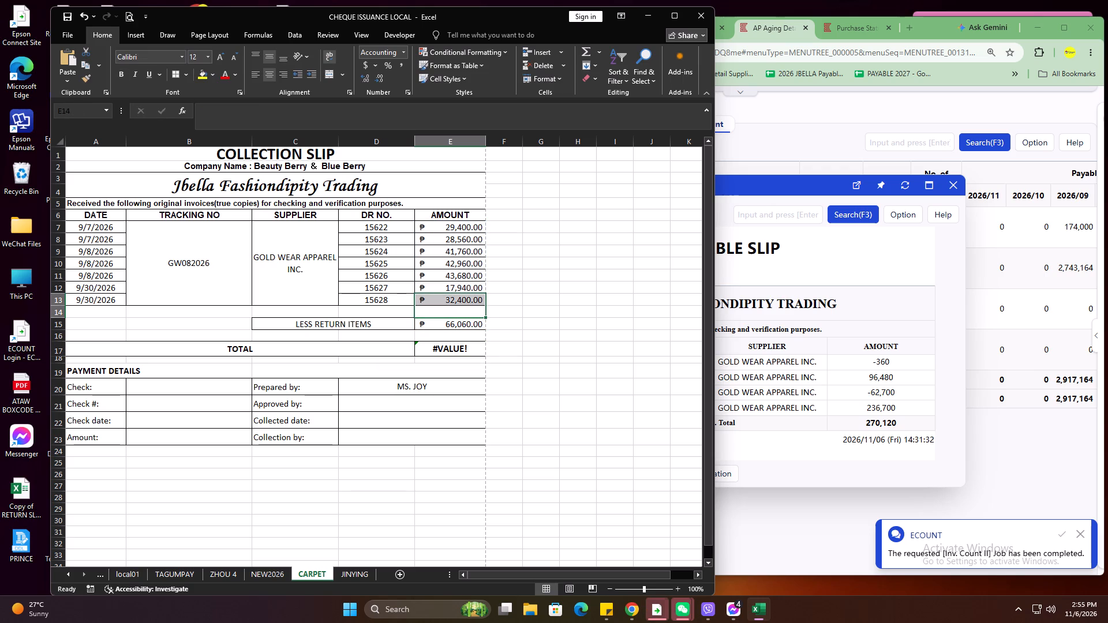
pyautogui.press('Up')
pyautogui.press('Down')
pyautogui.hotkey('alt', '=')
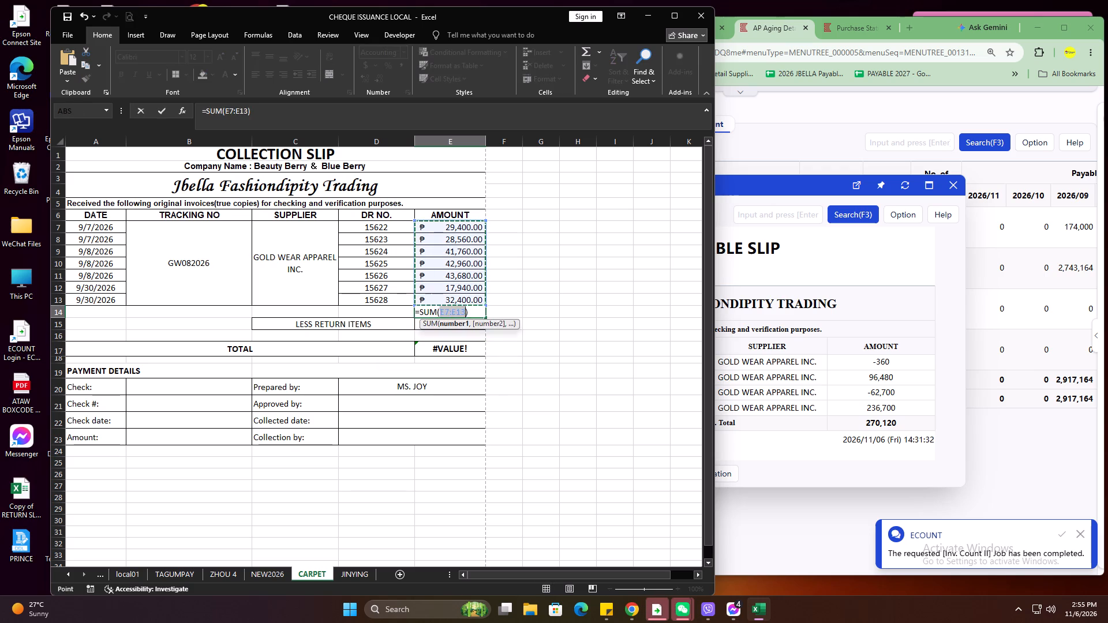
pyautogui.press('Return')
# Set the TOTAL in E17 to the subtotal minus the return items, =E14-E15.
pyautogui.click(466, 352)
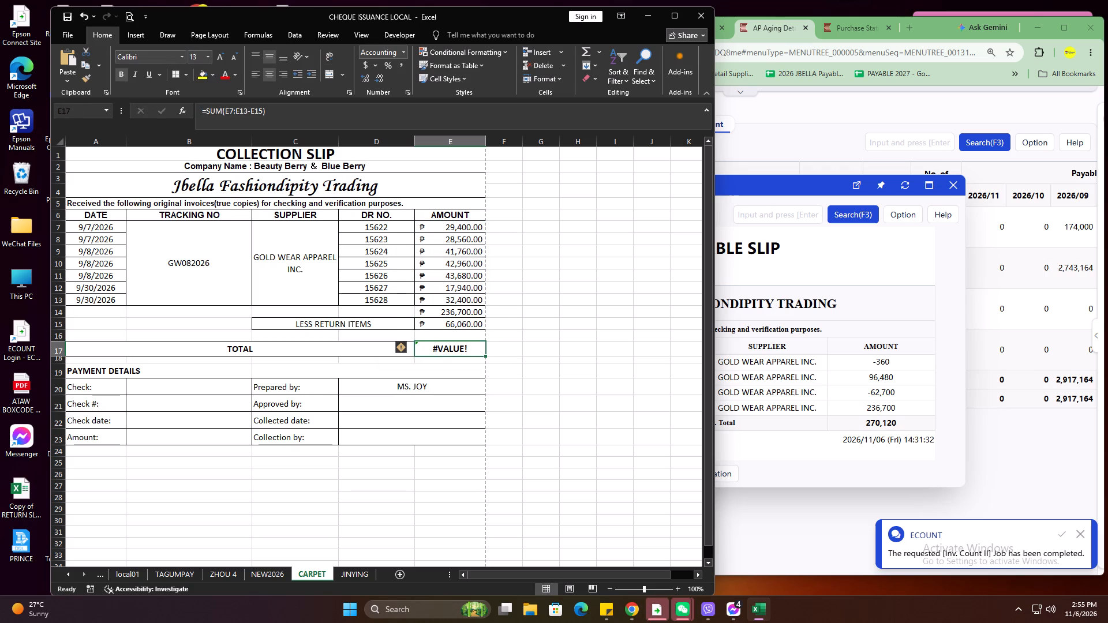
pyautogui.write('=S')
pyautogui.press('BackSpace')
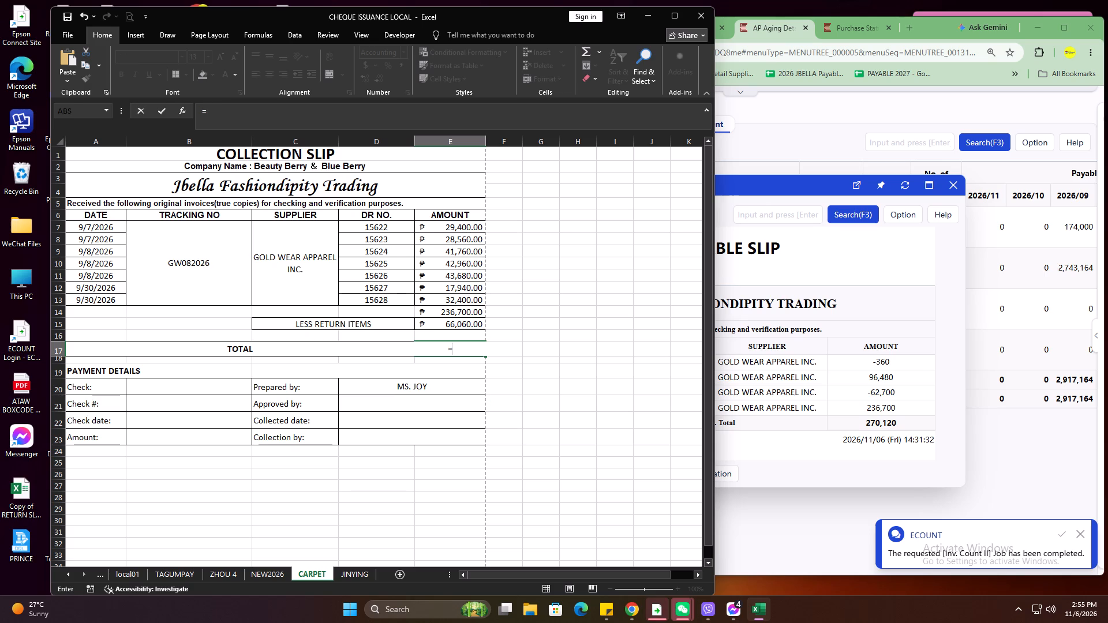
pyautogui.click(472, 311)
pyautogui.press('-')
pyautogui.click(480, 326)
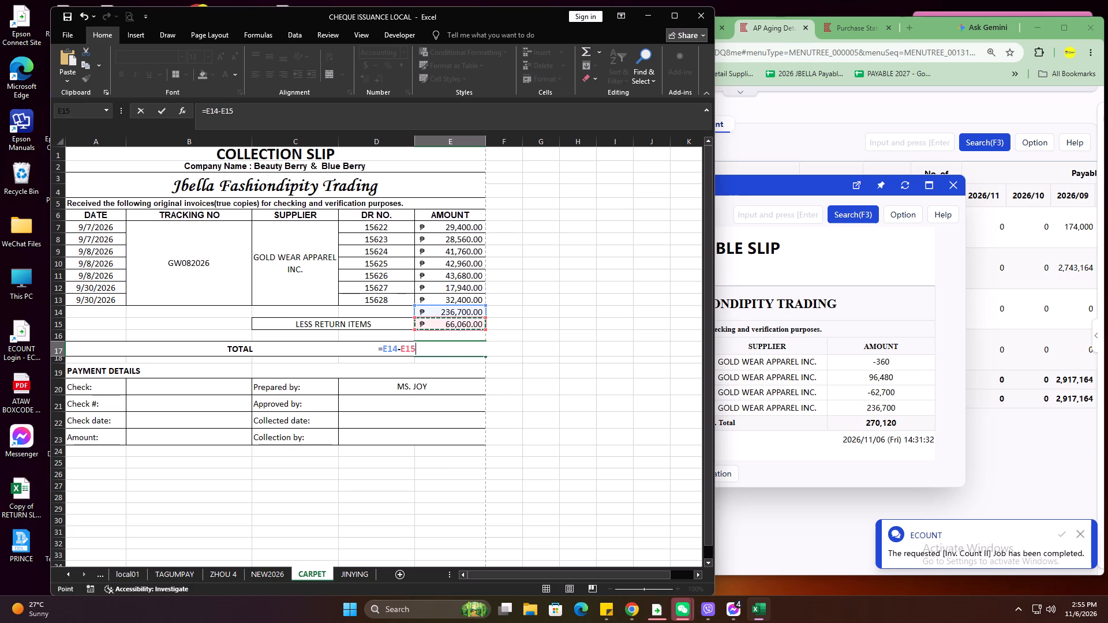
pyautogui.press('Return')
# Switch to Weixin and send "ano yon hahahha" and "gusto ko yan" in the WEDOSHOP MARKETING chat.
pyautogui.click(677, 605)
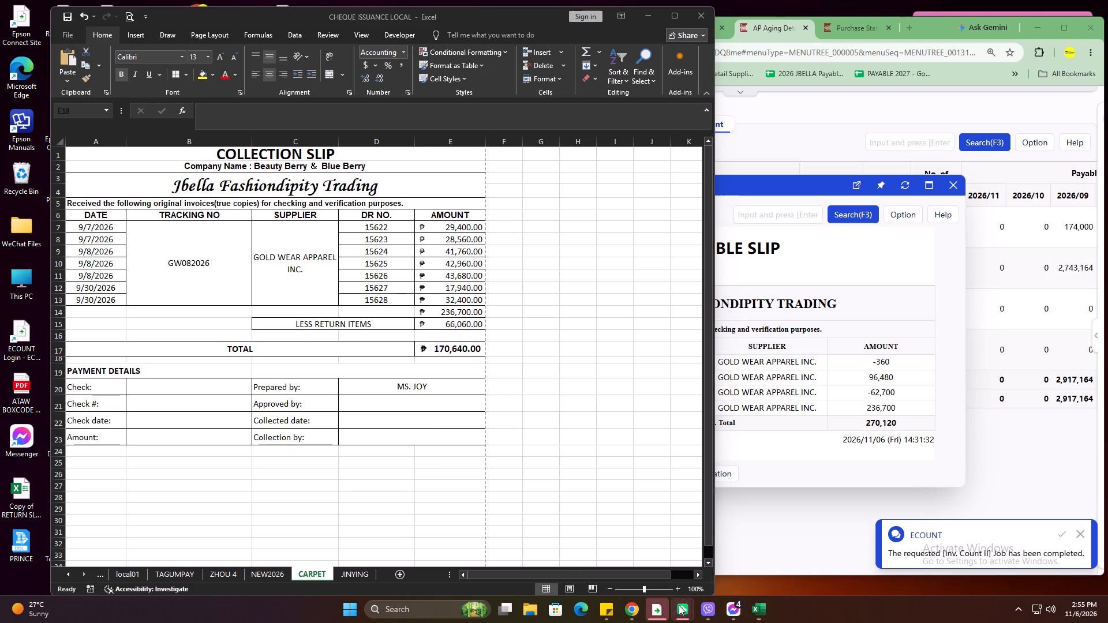
pyautogui.click(690, 550)
pyautogui.scroll(-2, 467, 335)
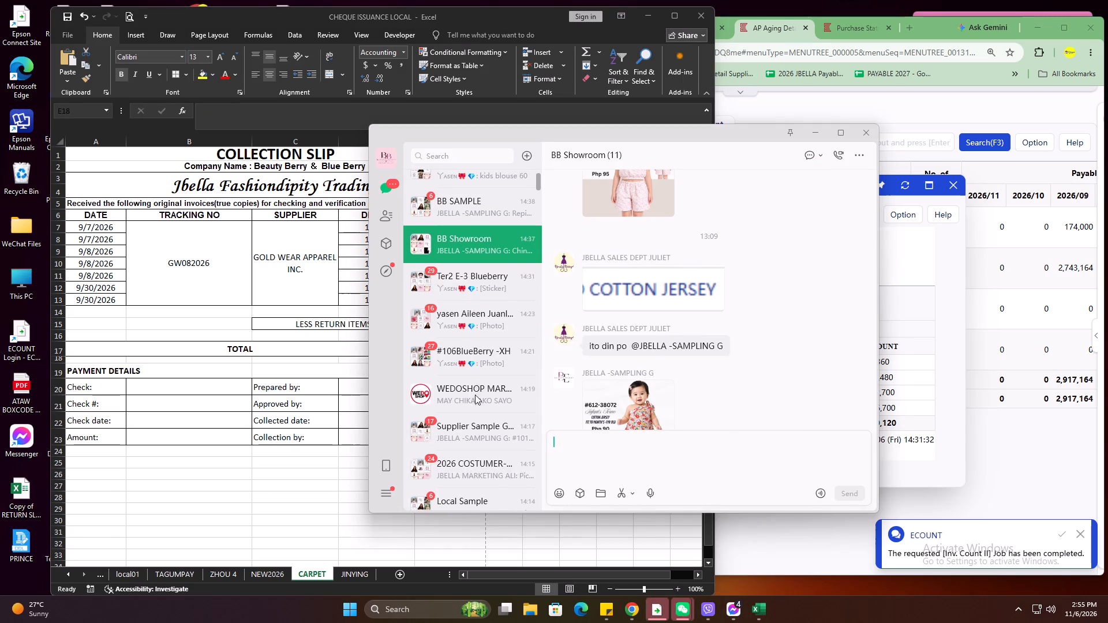
pyautogui.click(475, 397)
pyautogui.click(696, 438)
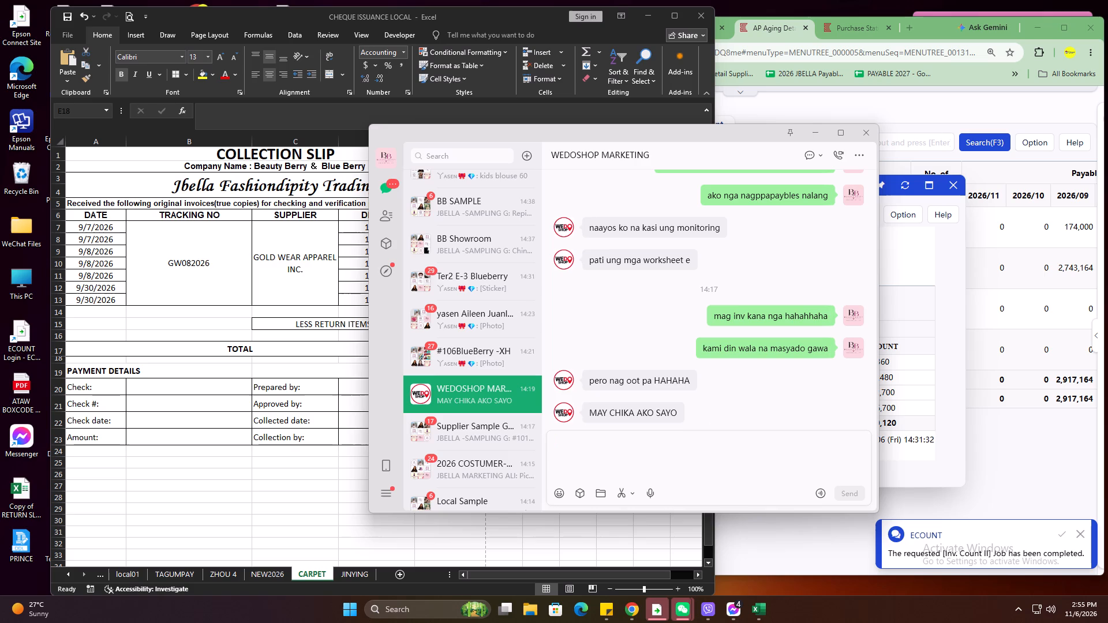
pyautogui.press('a')
pyautogui.write('no yon hahahha')
pyautogui.press('Return')
pyautogui.write('gusto ko yan')
pyautogui.press('Return')
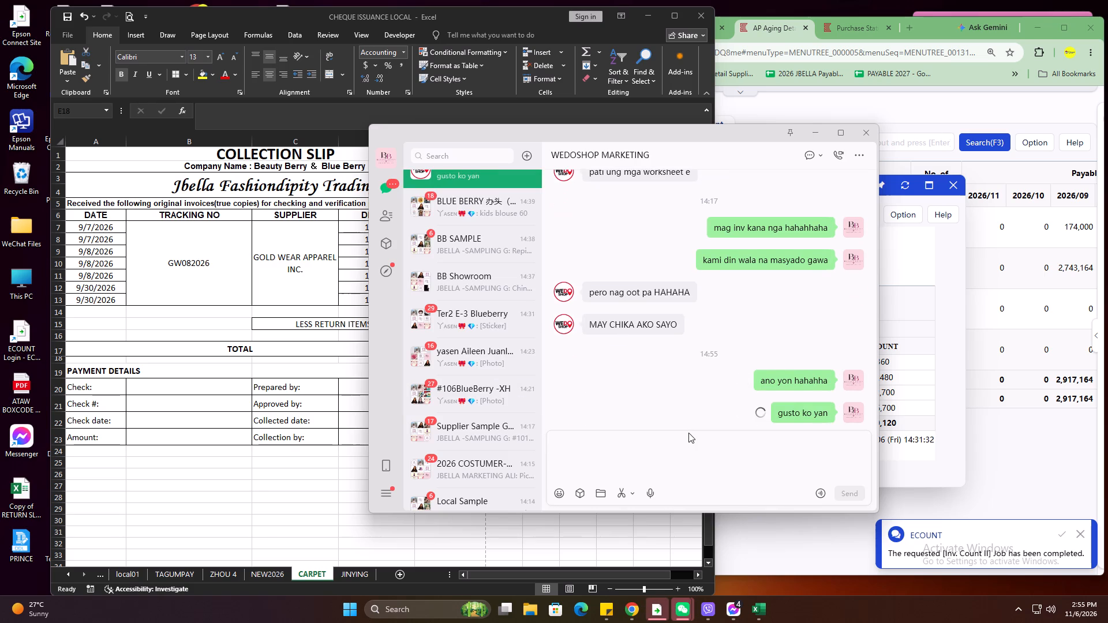
# Return to Excel and print one copy of the collection slip on the OKI DATA CORP ML5500F printer.
pyautogui.click(316, 489)
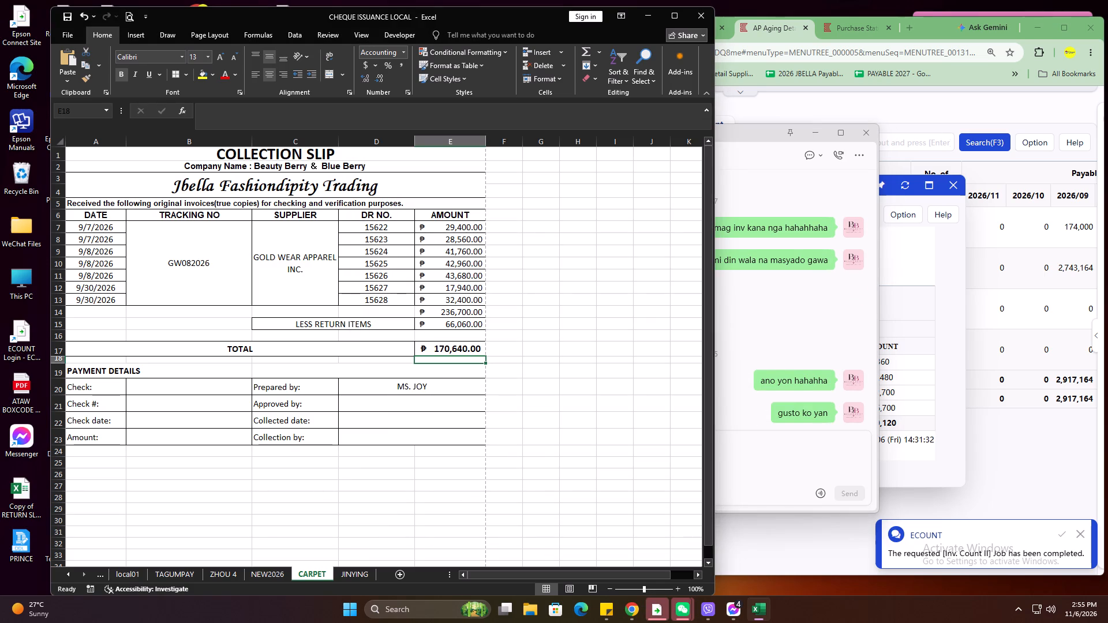
pyautogui.click(334, 479)
pyautogui.click(649, 407)
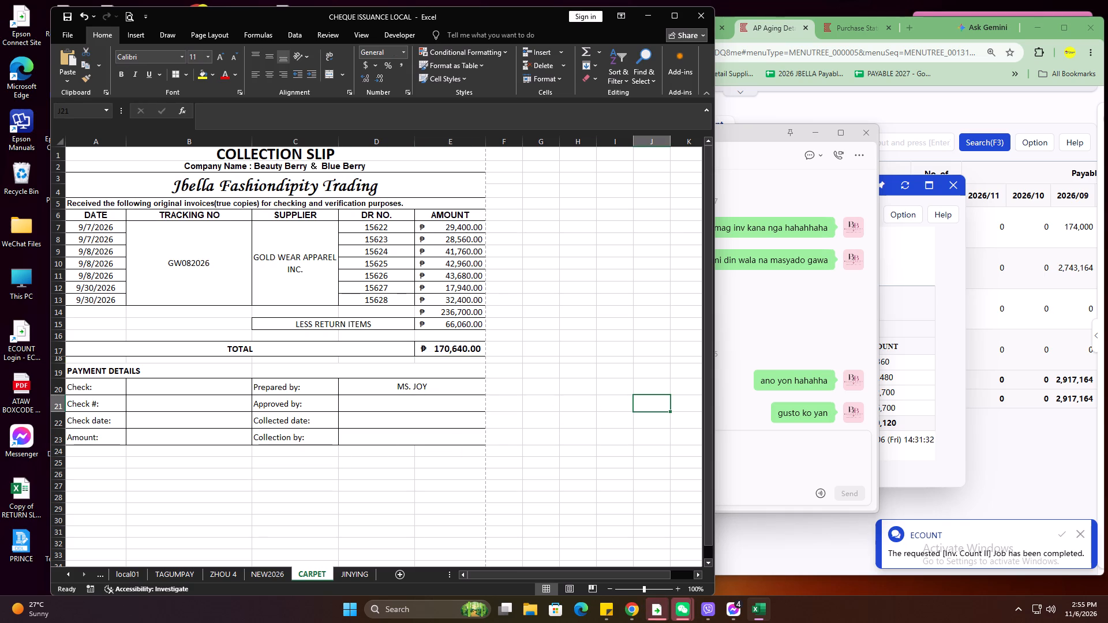
pyautogui.hotkey('ctrl', 'p')
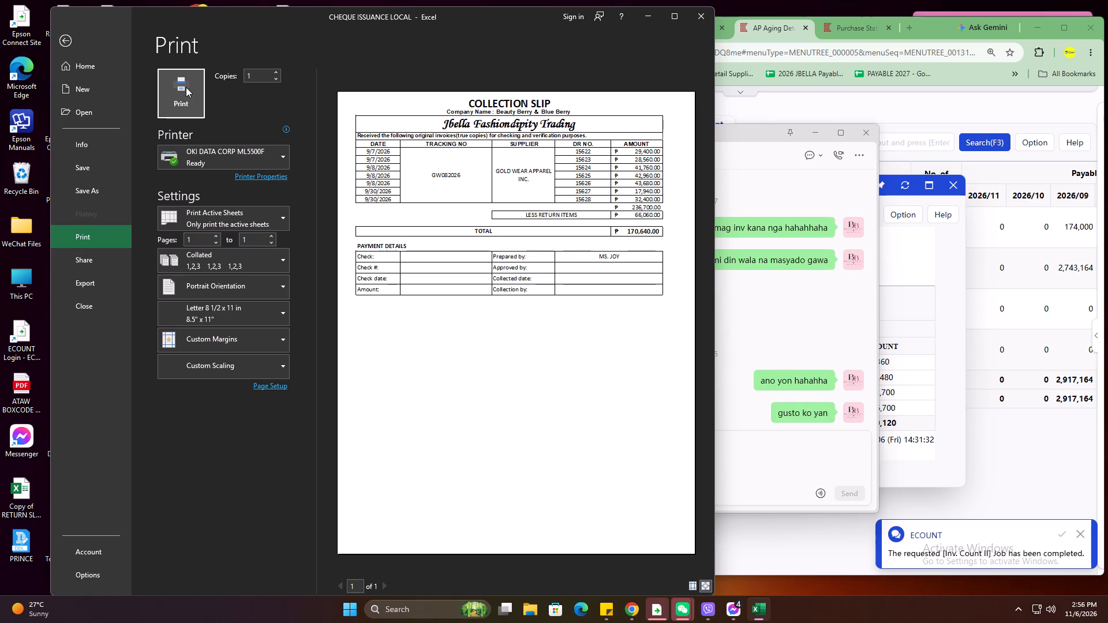
pyautogui.click(200, 99)
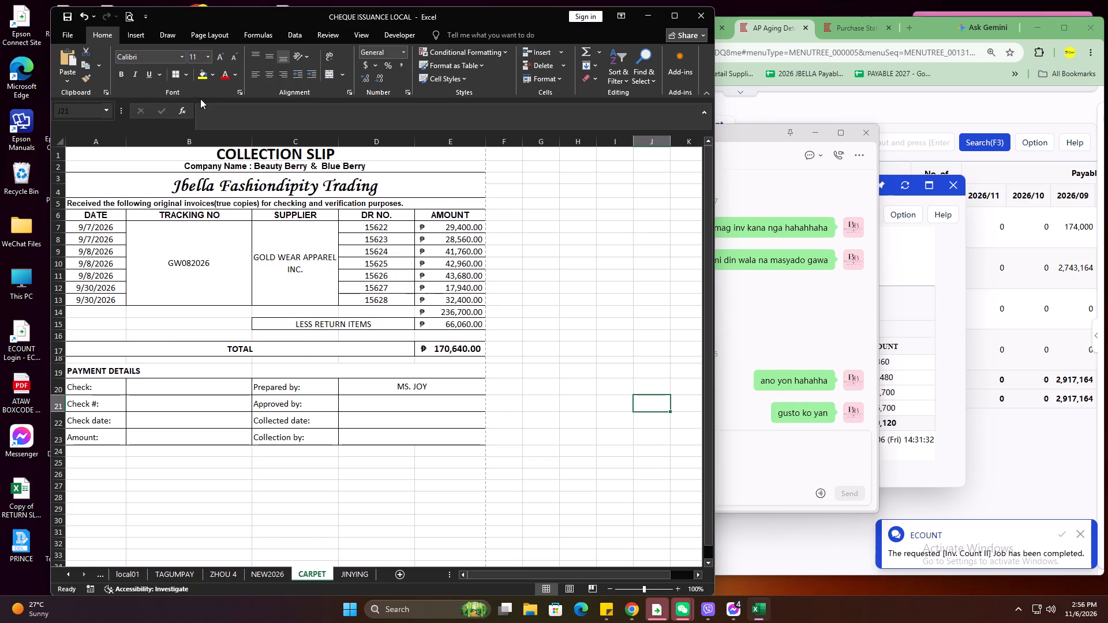
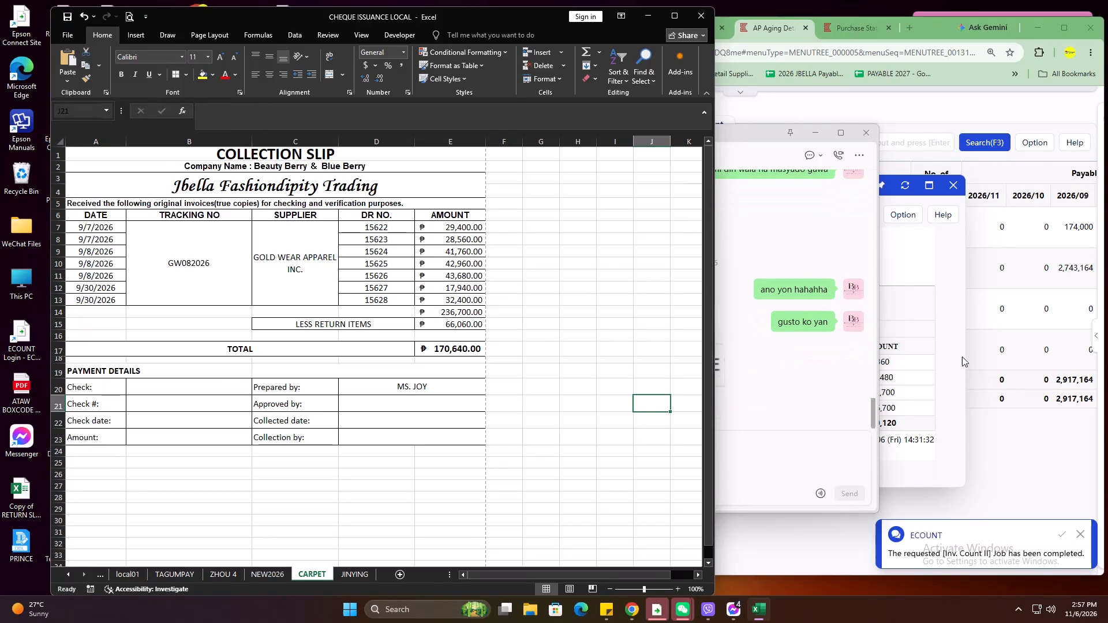
# Switch to Weixin, view the image received in the WEDOSHOP MARKETING chat, and put the chat window away.
pyautogui.click(814, 366)
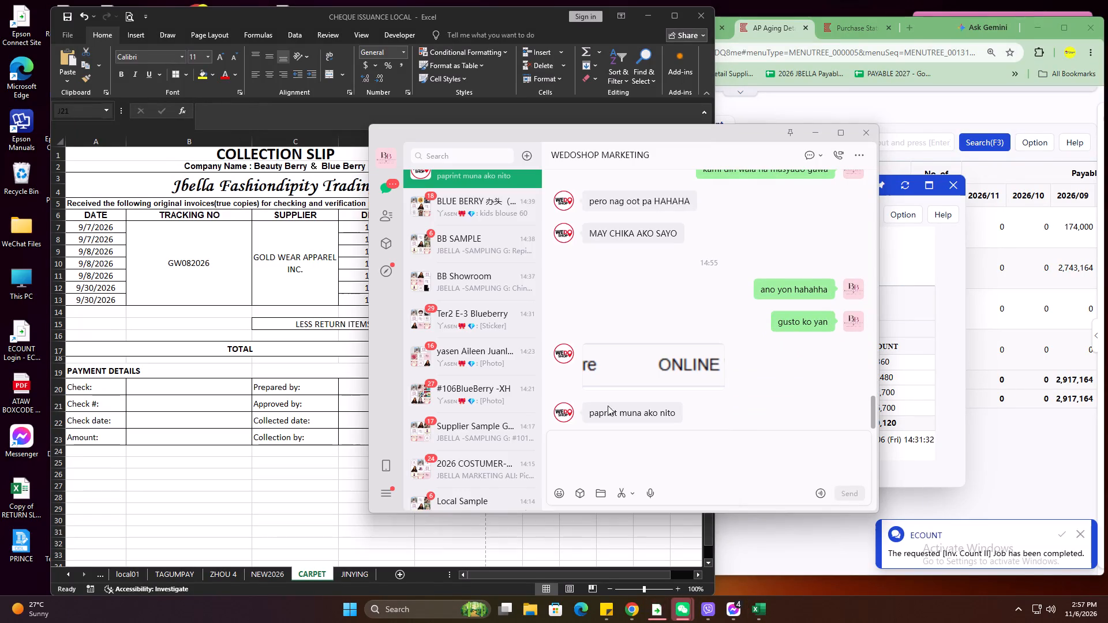
pyautogui.click(632, 383)
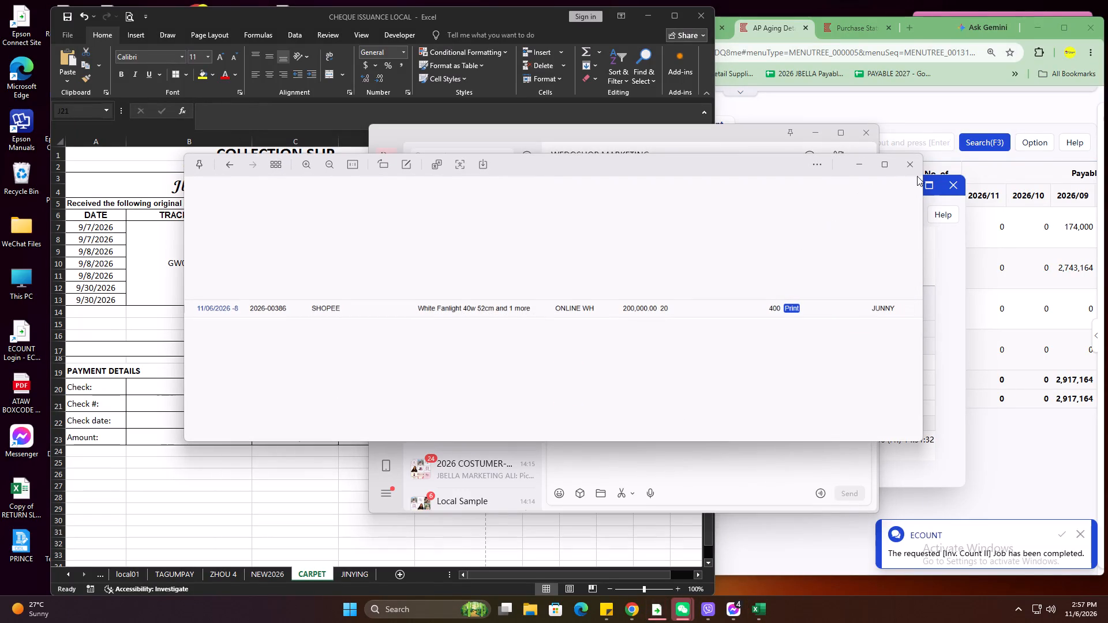
pyautogui.click(915, 170)
pyautogui.click(819, 132)
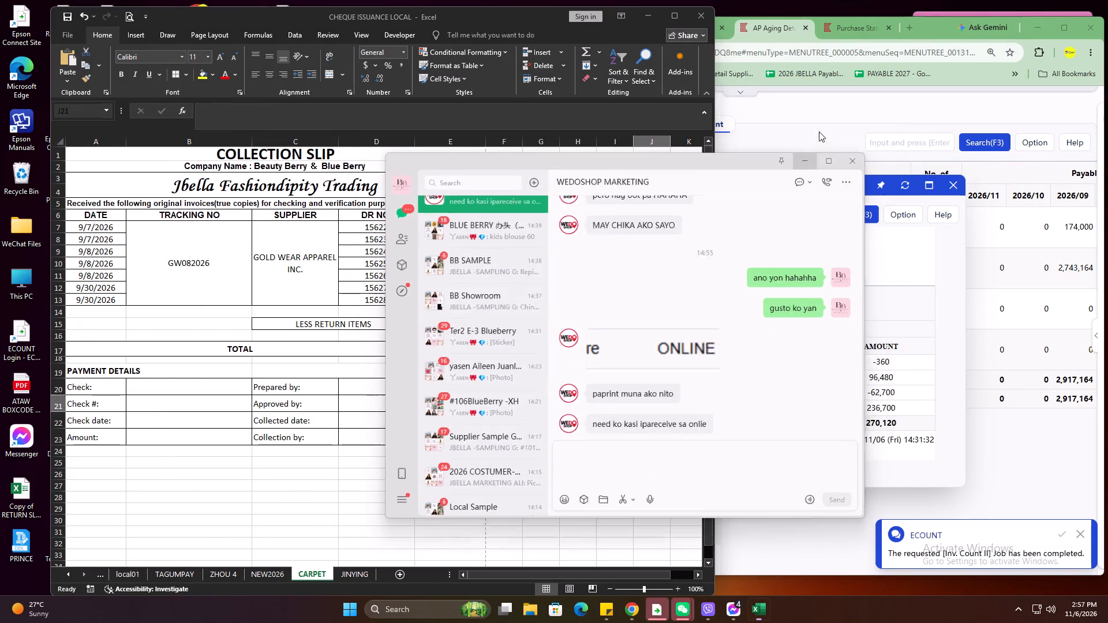
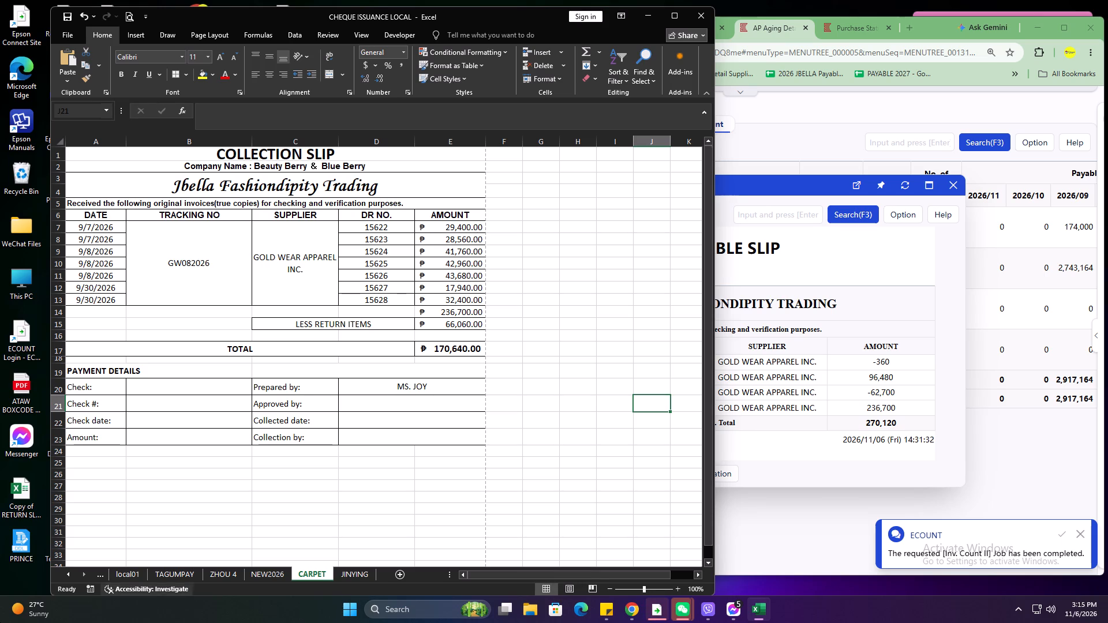
# Switch to ECOUNT, close the Gold Wear payable slip and open the payable status of JINYING SHAPEWEAR CORP.
pyautogui.click(951, 186)
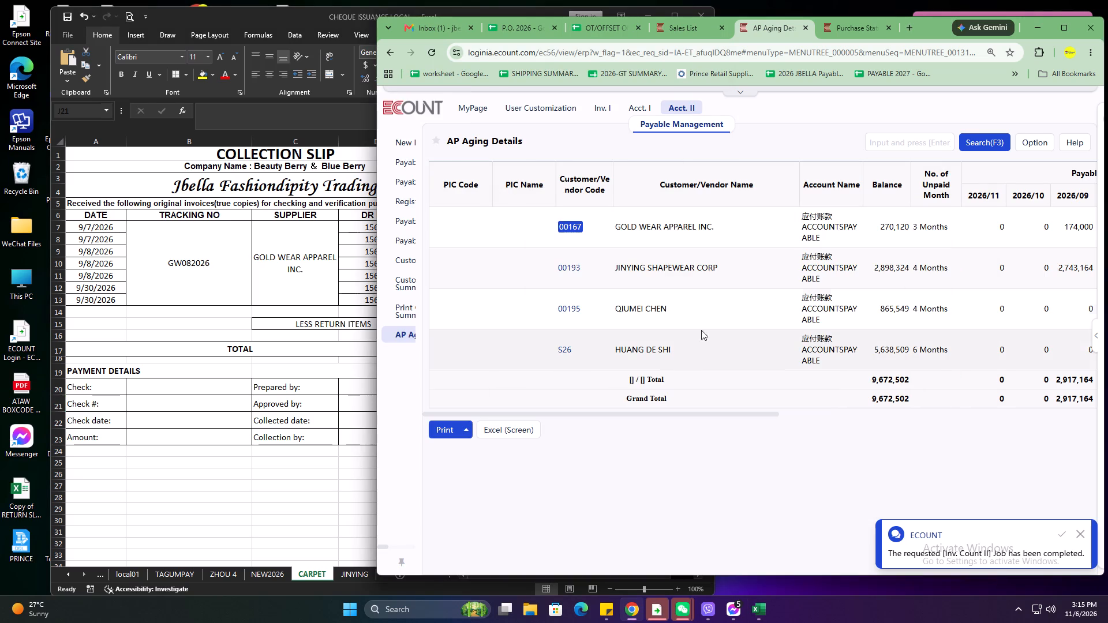
pyautogui.click(563, 268)
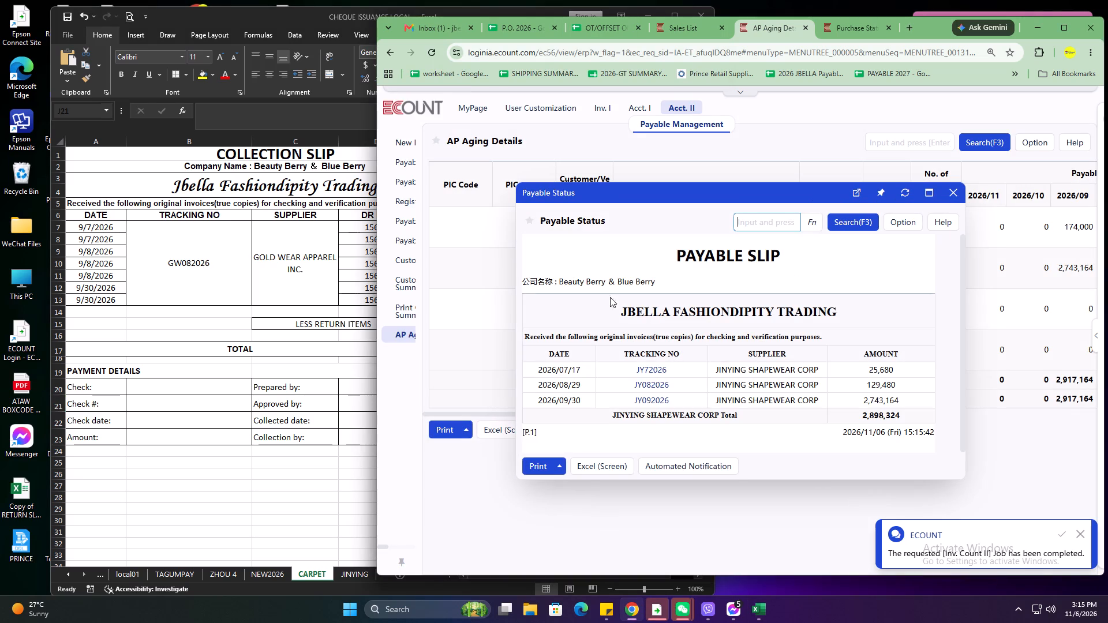
pyautogui.moveTo(694, 369); pyautogui.dragTo(635, 365)
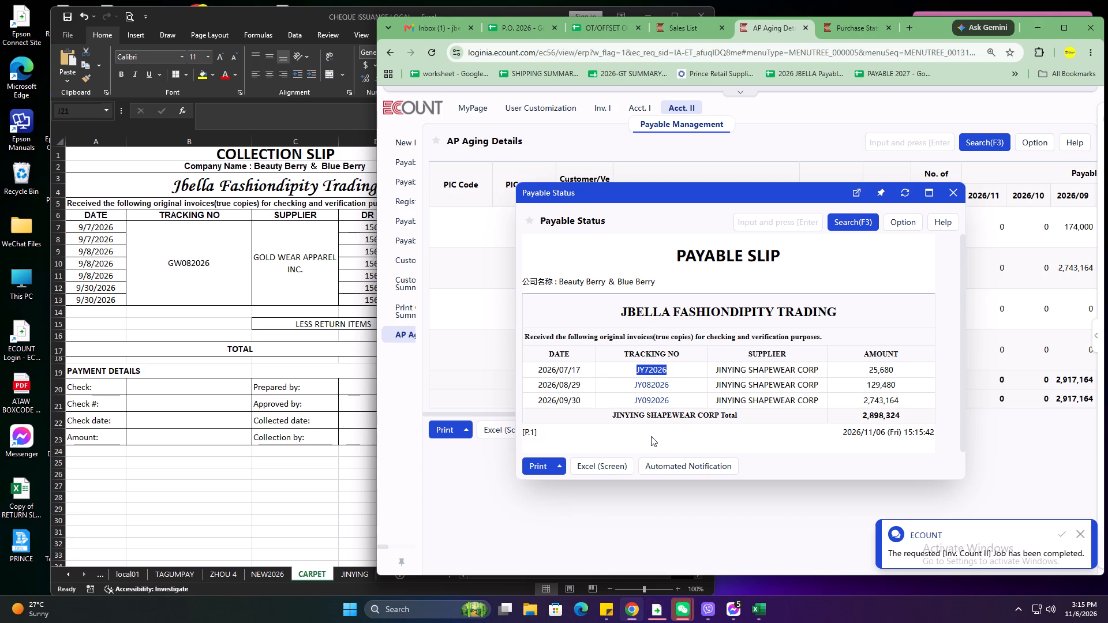
pyautogui.hotkey('ctrl', 'c')
pyautogui.click(187, 268)
pyautogui.tripleClick(196, 268)
pyautogui.moveTo(220, 259); pyautogui.dragTo(101, 267)
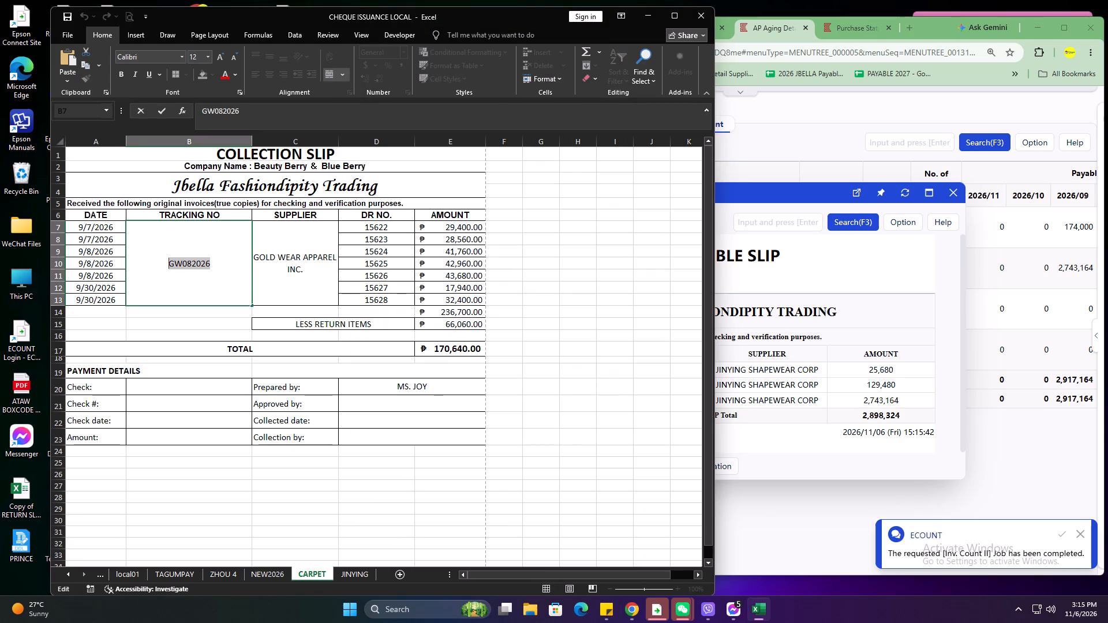
pyautogui.hotkey('ctrl', 'v')
# Copy the supplier name JINYING SHAPEWEAR CORP from the payable slip into the collection slip's SUPPLIER cell.
pyautogui.click(783, 324)
pyautogui.click(823, 368)
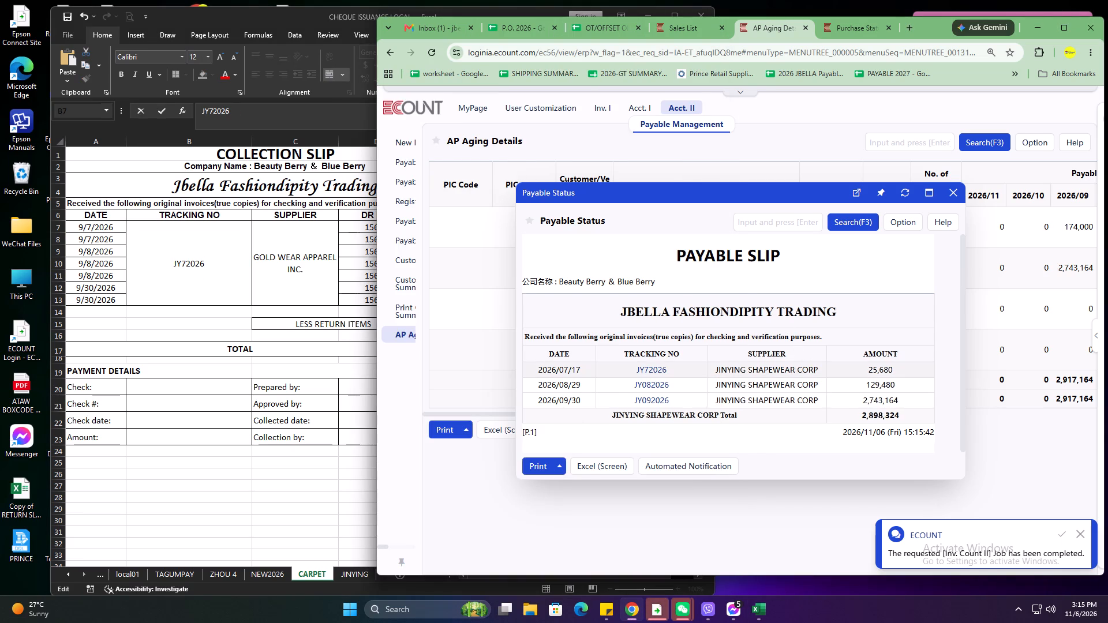
pyautogui.moveTo(826, 372); pyautogui.dragTo(859, 366)
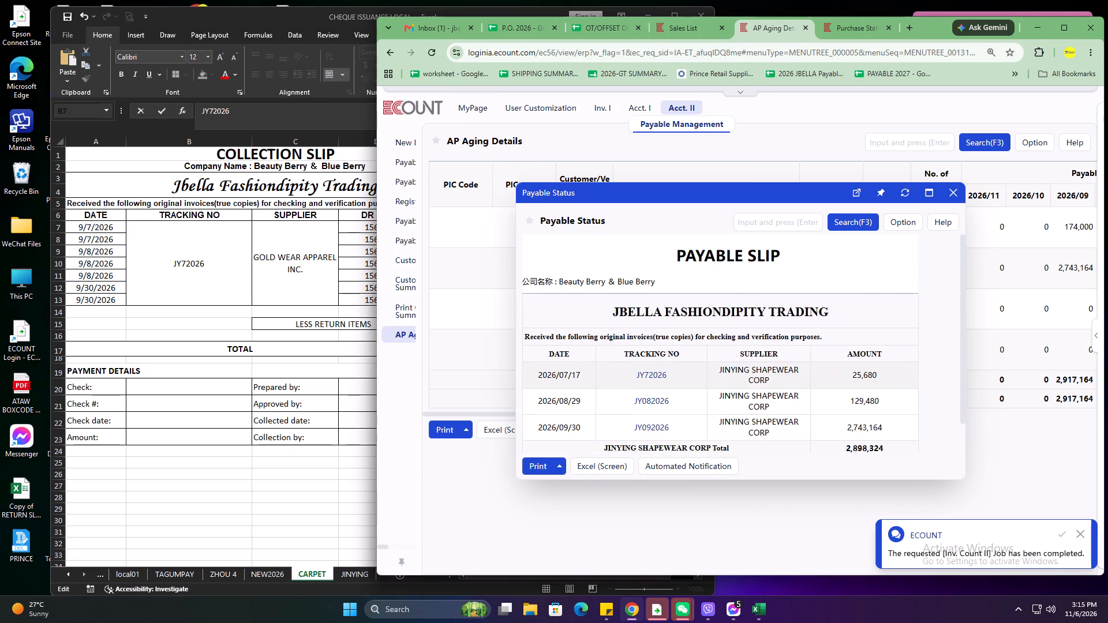
pyautogui.moveTo(859, 366); pyautogui.dragTo(883, 364)
pyautogui.moveTo(871, 371); pyautogui.dragTo(742, 371)
pyautogui.hotkey('ctrl', 'c')
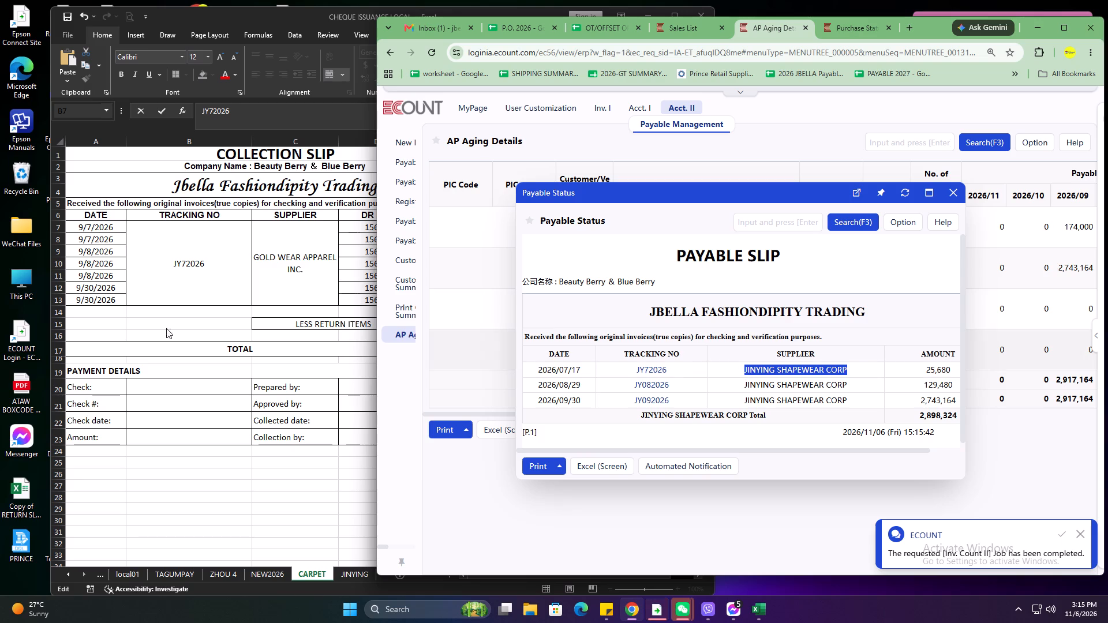
pyautogui.tripleClick(269, 269)
pyautogui.tripleClick(269, 269)
pyautogui.click(269, 269)
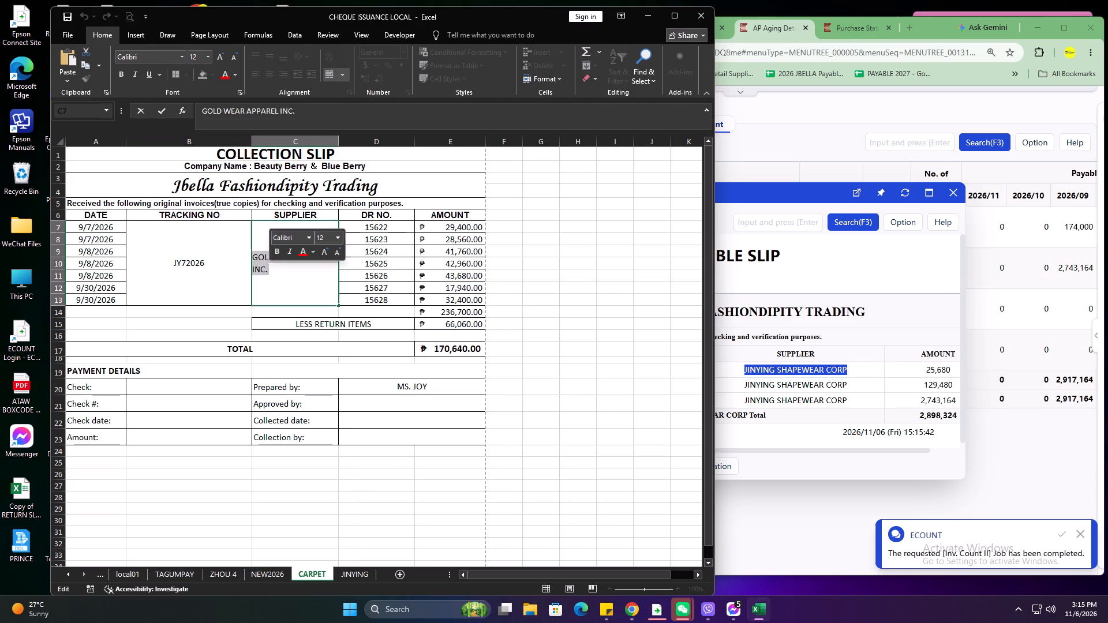
pyautogui.hotkey('ctrl', 'v')
pyautogui.click(200, 272)
# Delete rows 8 to 13 of the collection slip, leaving a single invoice row.
pyautogui.click(106, 228)
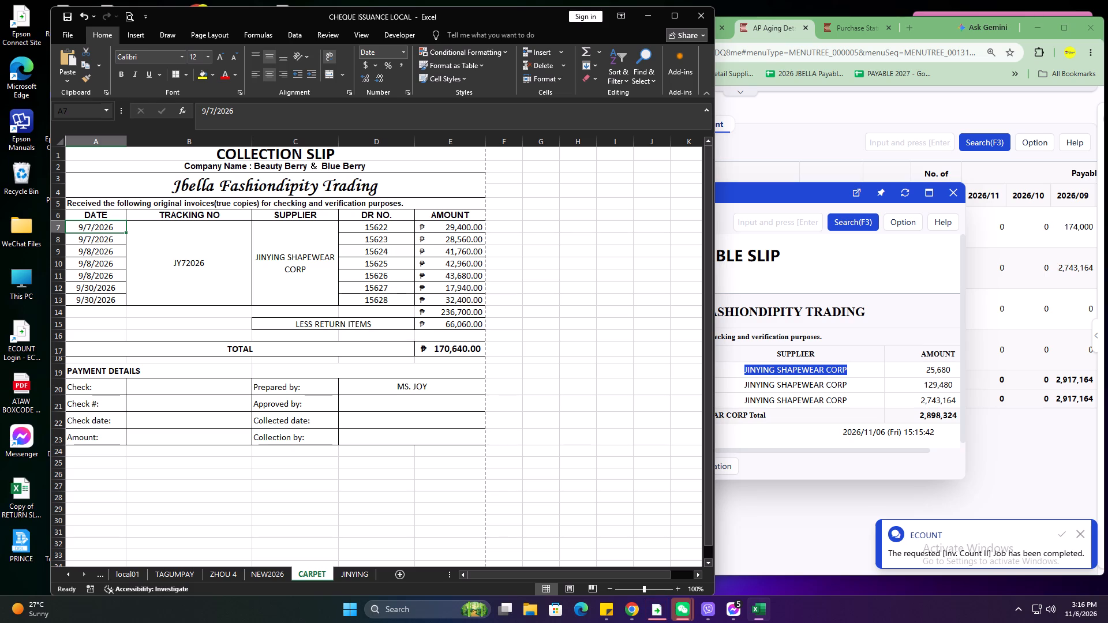
pyautogui.moveTo(56, 240); pyautogui.dragTo(61, 295)
pyautogui.rightClick(61, 295)
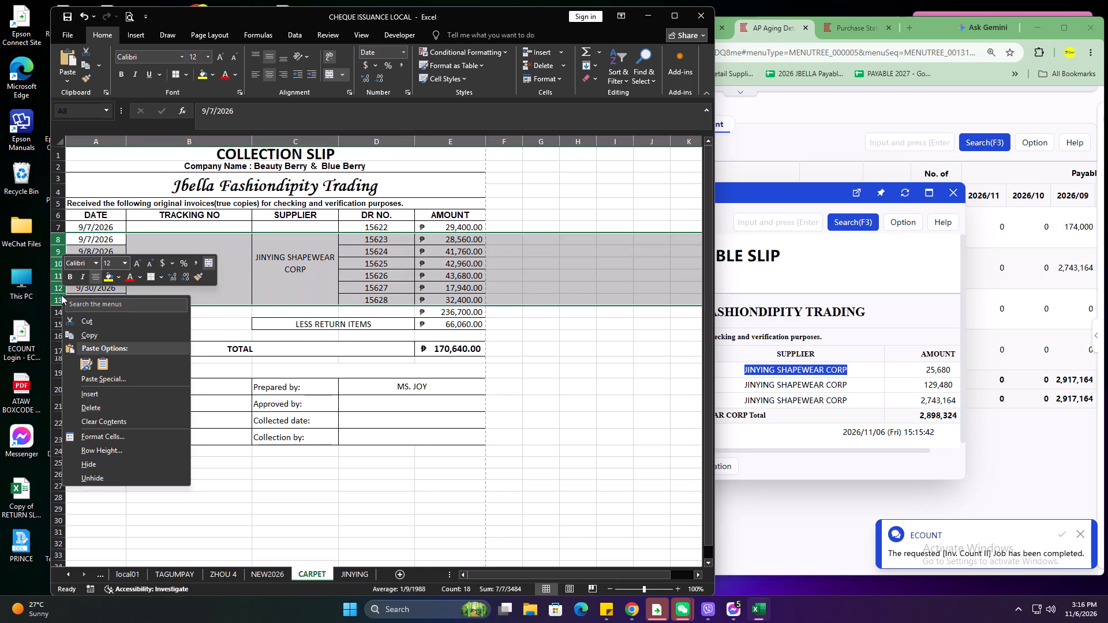
pyautogui.click(97, 409)
pyautogui.click(98, 227)
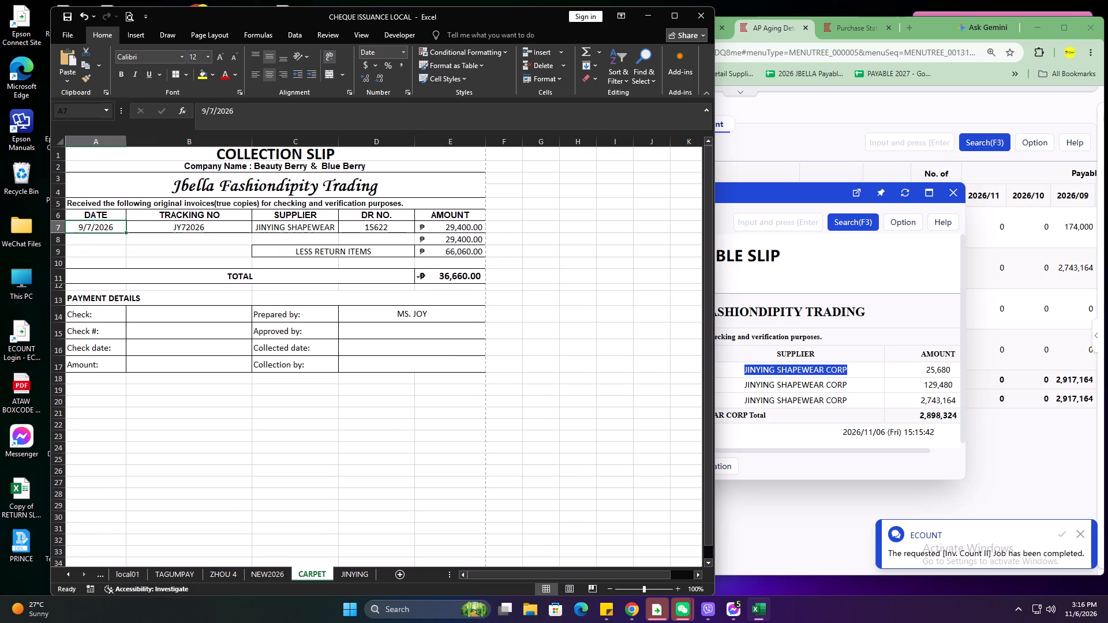
# Delete the LESS RETURN ITEMS row and clear the subtotal beneath the invoice amount.
pyautogui.click(58, 243)
pyautogui.click(62, 249)
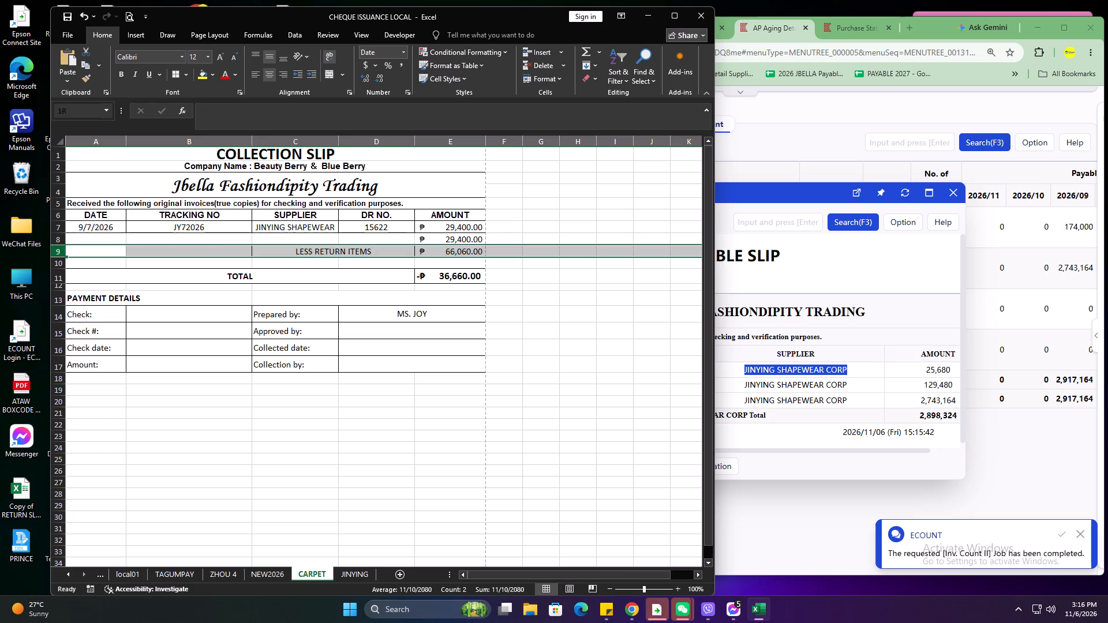
pyautogui.rightClick(62, 249)
pyautogui.click(107, 364)
pyautogui.moveTo(444, 237); pyautogui.dragTo(458, 243)
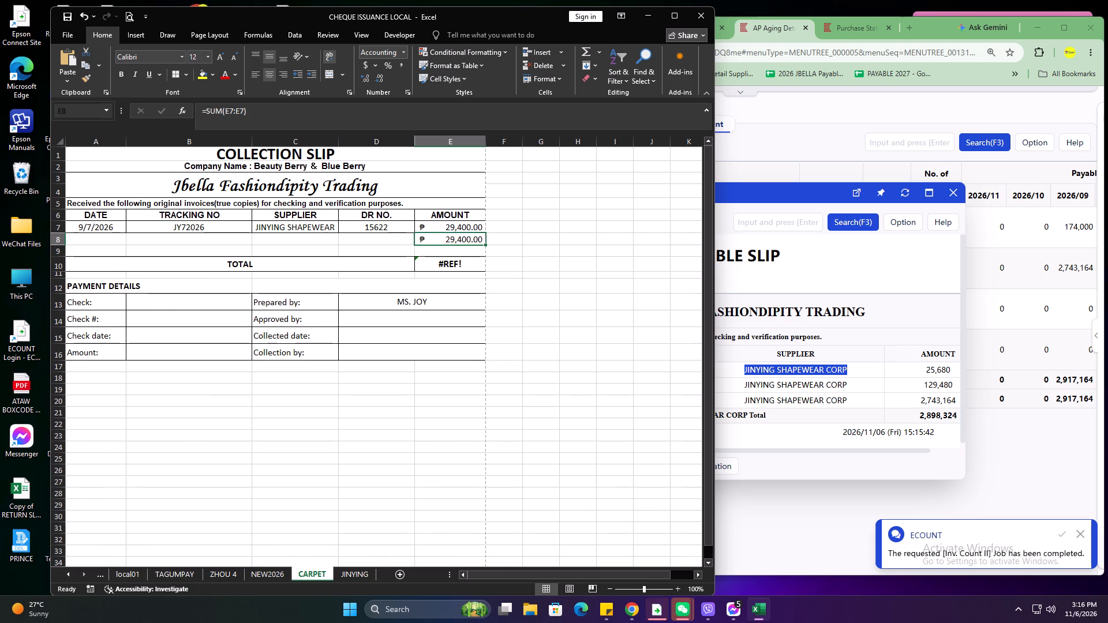
pyautogui.press('BackSpace')
pyautogui.click(526, 259)
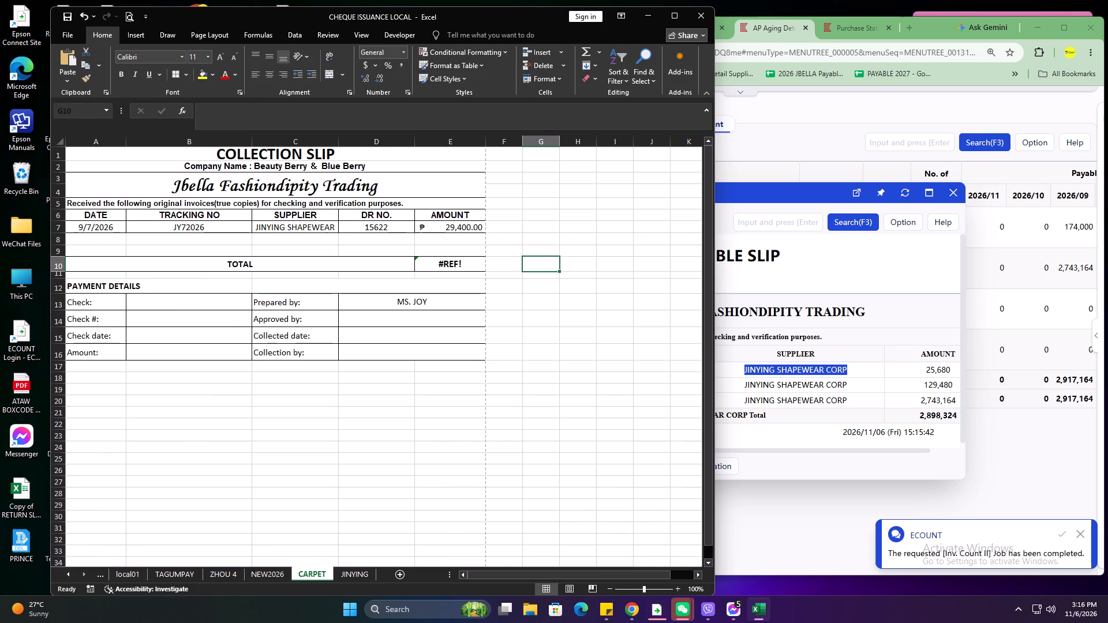
# Delete the extra blank row 9 directly above the TOTAL row.
pyautogui.click(98, 222)
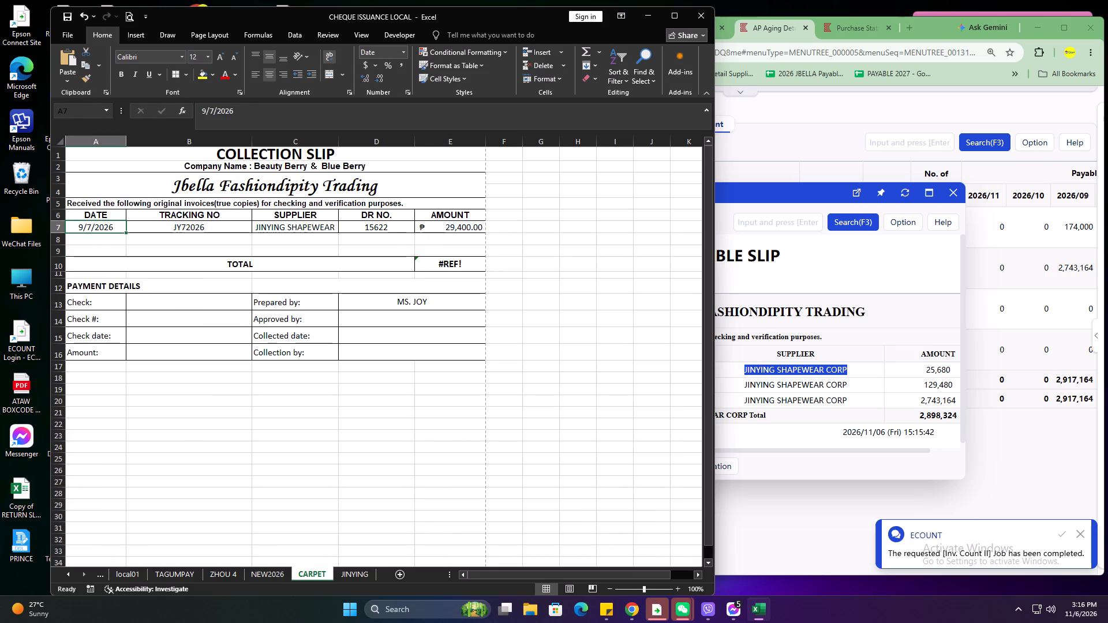
pyautogui.click(59, 253)
pyautogui.rightClick(59, 253)
pyautogui.click(103, 361)
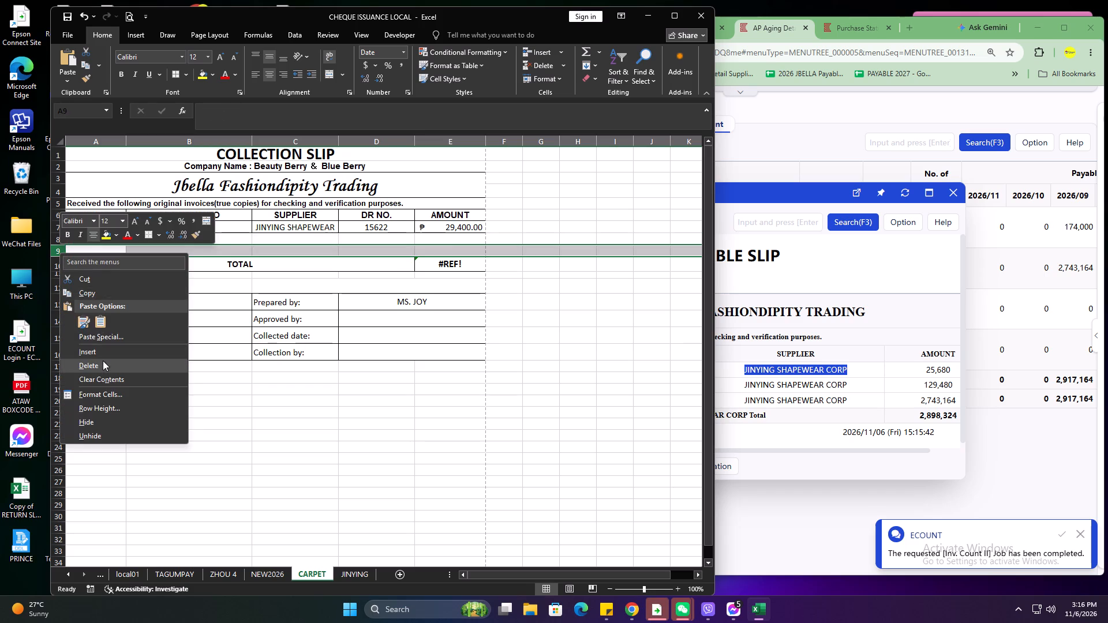
# Fill the invoice row with date 7/17/2026, DR number 11923 and amount 25680.
pyautogui.click(108, 227)
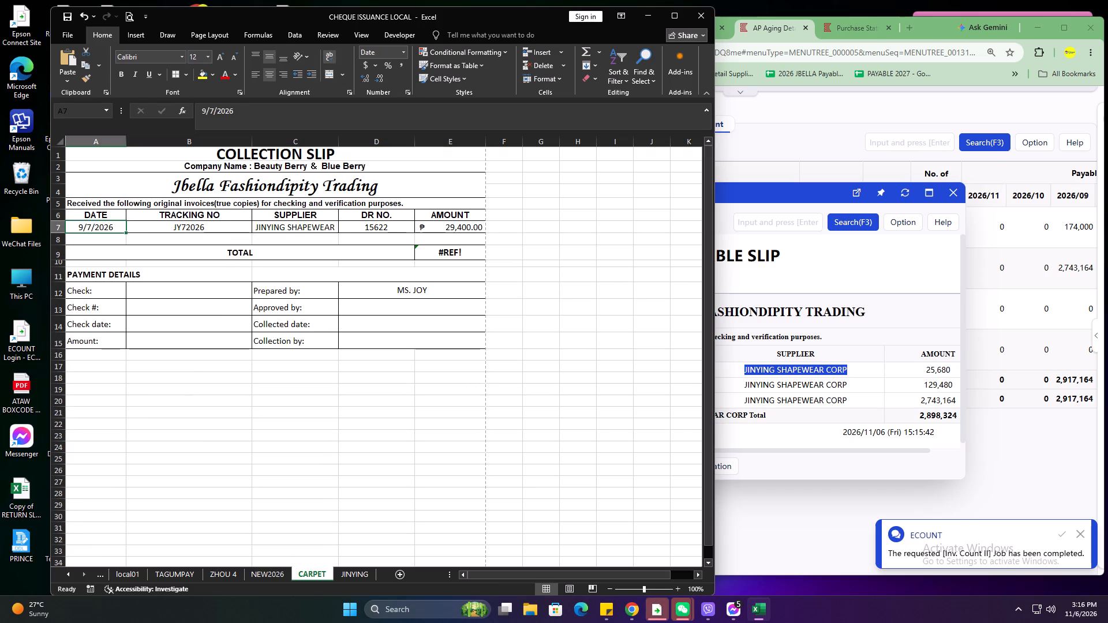
pyautogui.write('7/17/2026')
pyautogui.press('Right')
pyautogui.press('Right')
pyautogui.press('Right')
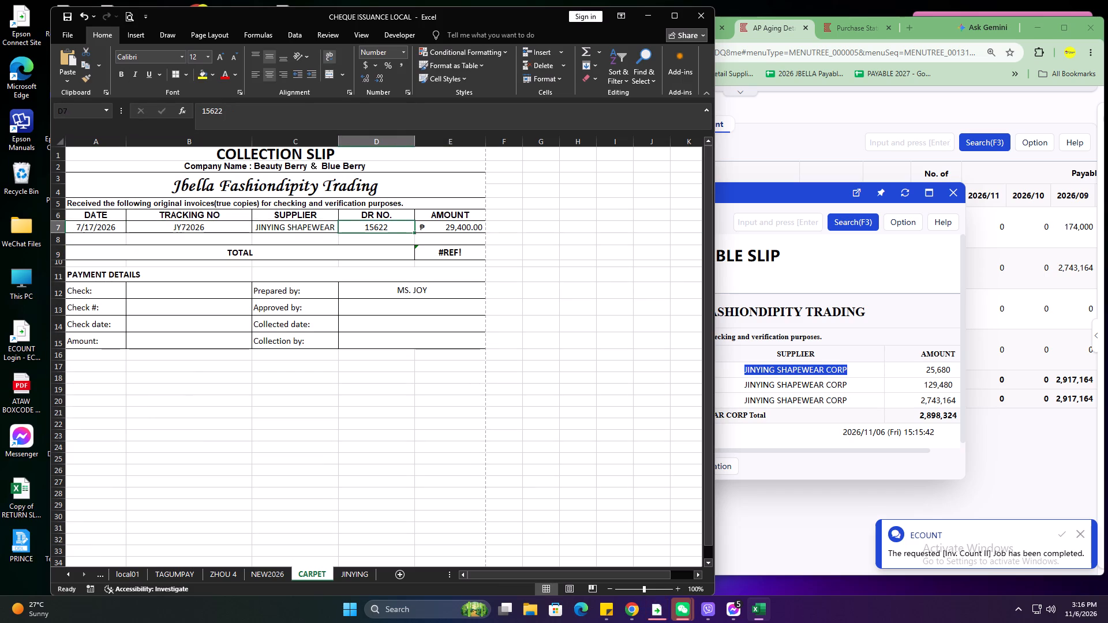
pyautogui.write('11923')
pyautogui.press('Right')
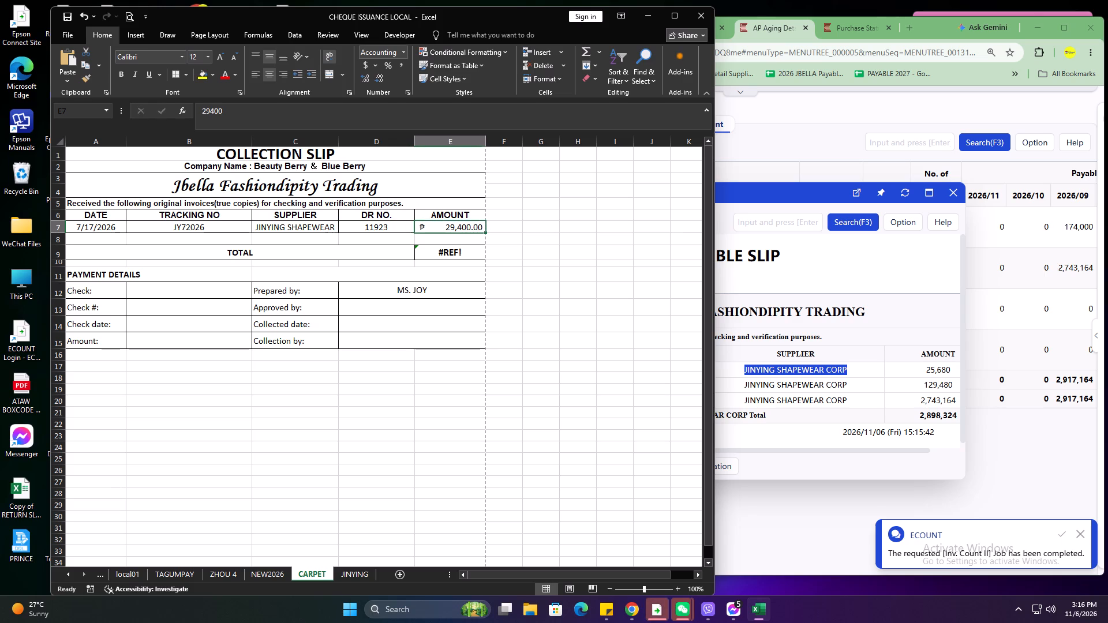
pyautogui.write('25680')
pyautogui.press('Return')
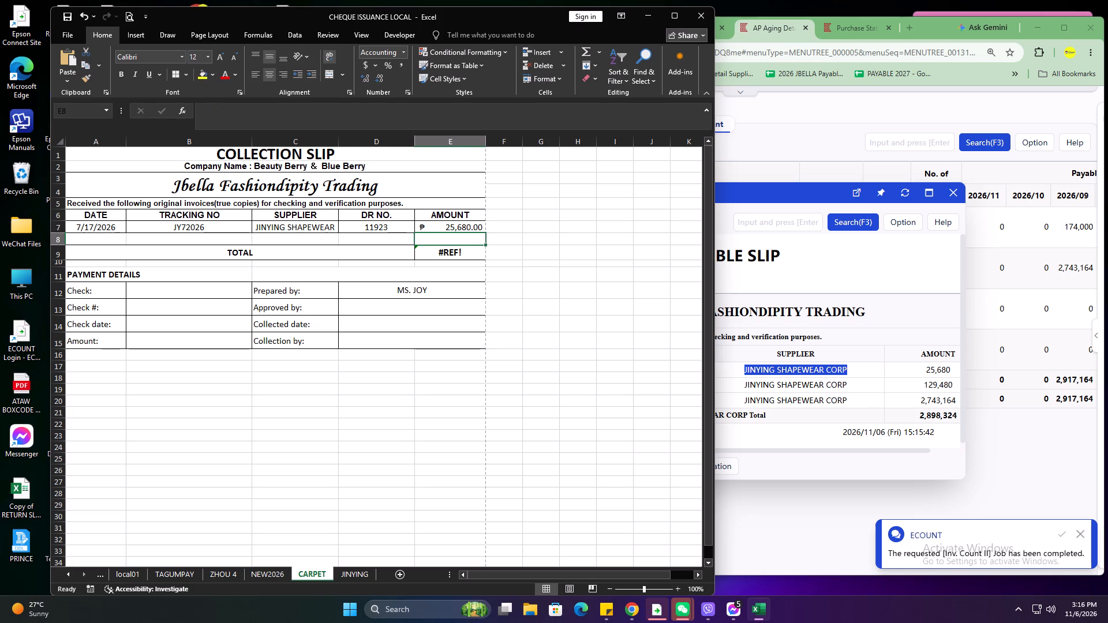
# Replace the broken formula in the TOTAL cell with an AutoSum of the invoice amount.
pyautogui.click(461, 256)
pyautogui.hotkey('alt', '=')
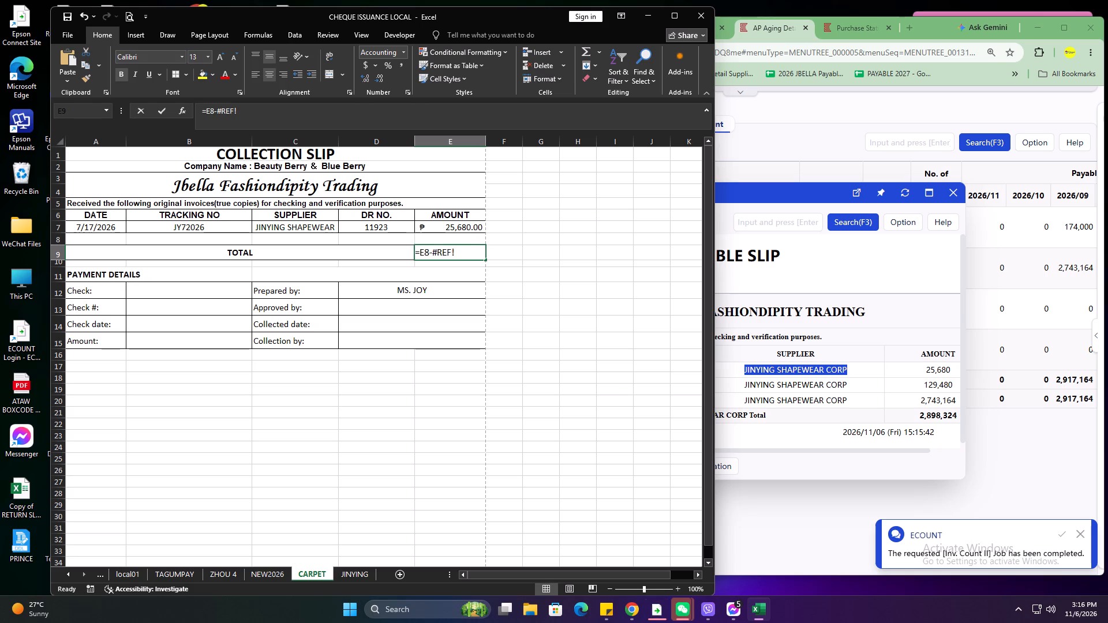
pyautogui.press('Return')
pyautogui.click(520, 268)
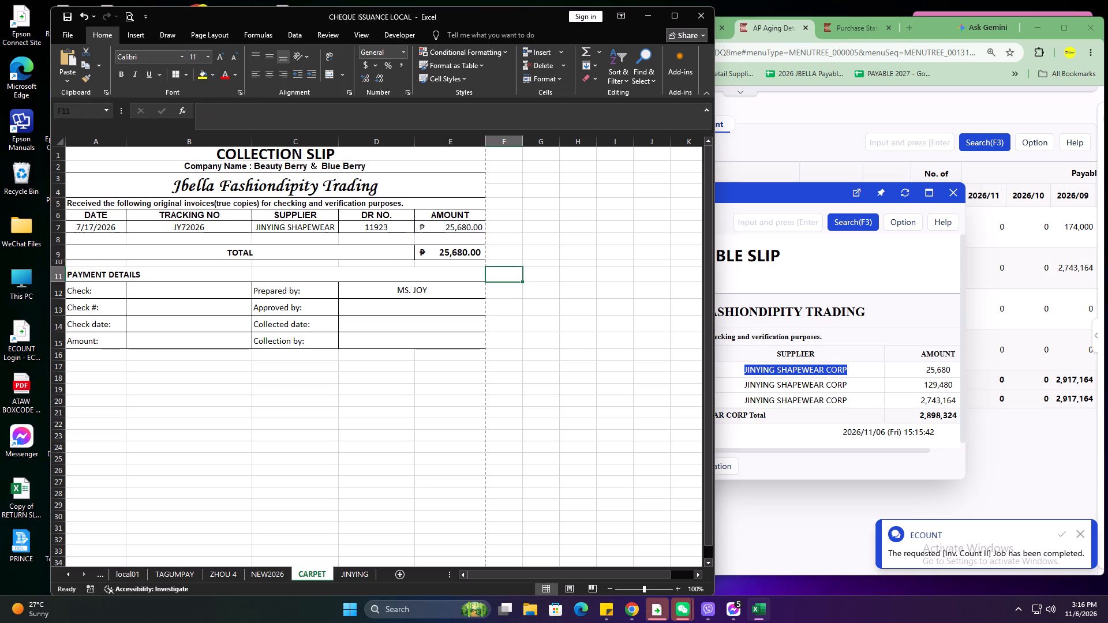
# Open the print settings for the JINYING SHAPEWEAR CORP collection slip.
pyautogui.hotkey('ctrl', 'p')
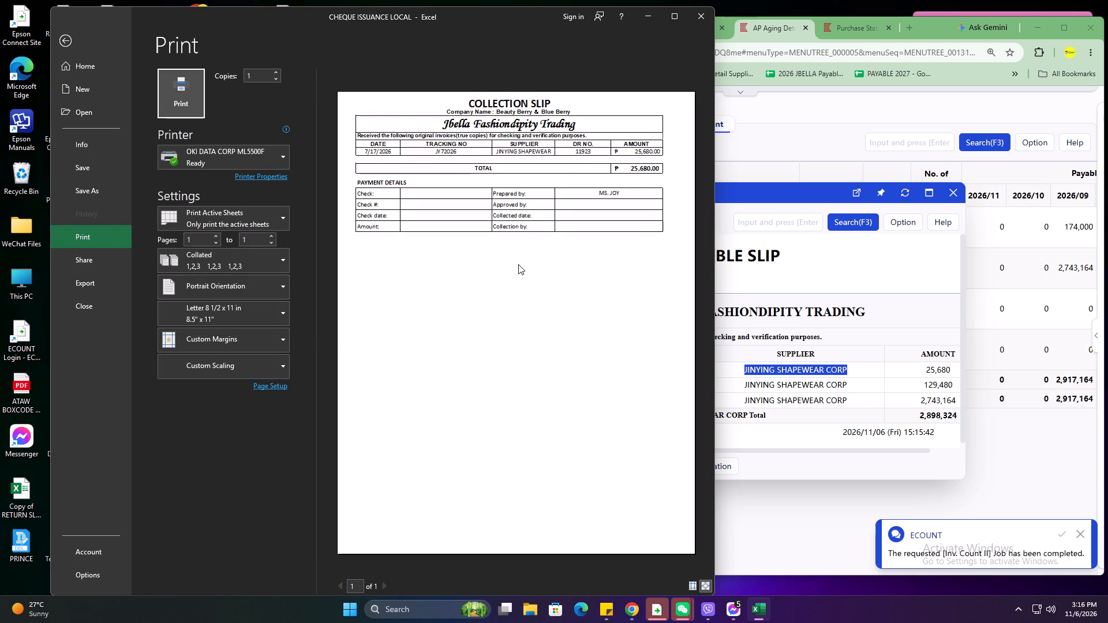
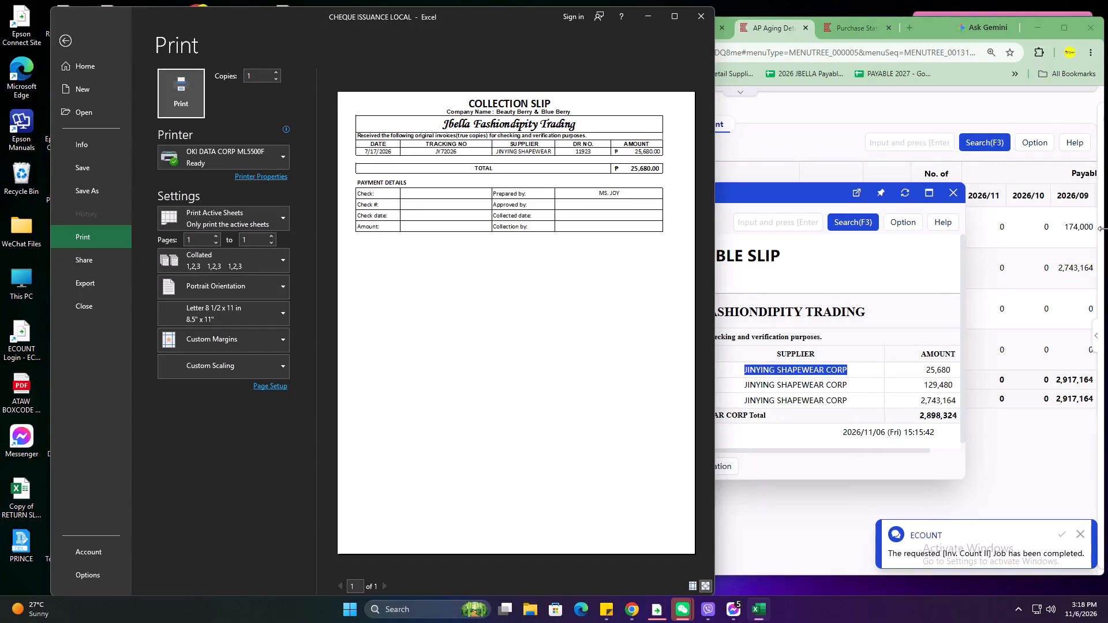
# Switch to the Chrome window showing the payable slip and open the list of browser profiles.
pyautogui.click(925, 33)
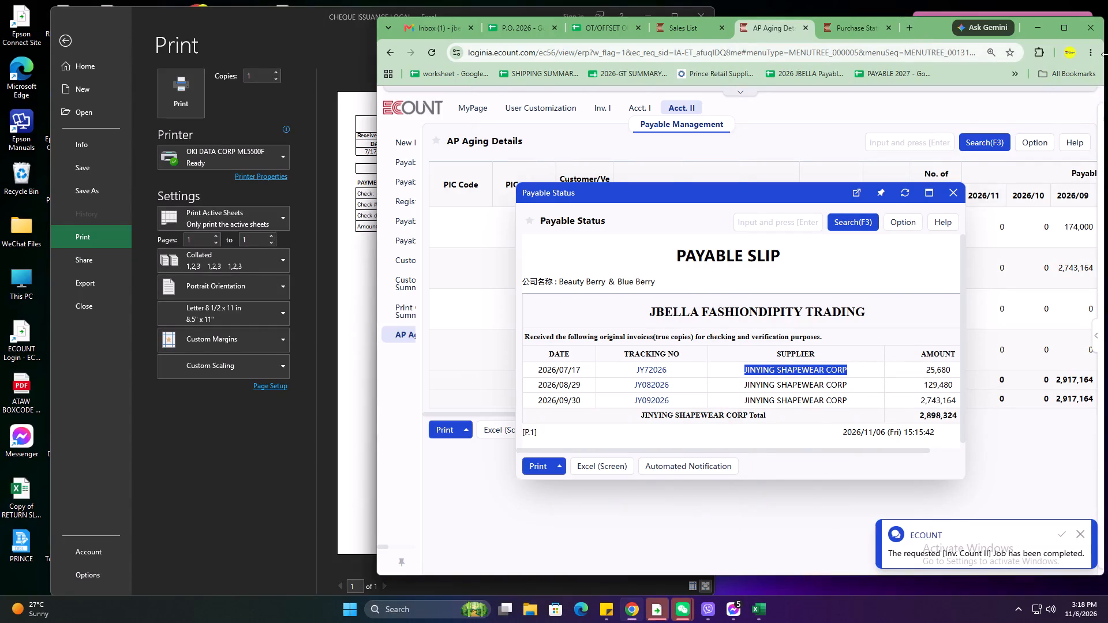
pyautogui.click(1070, 53)
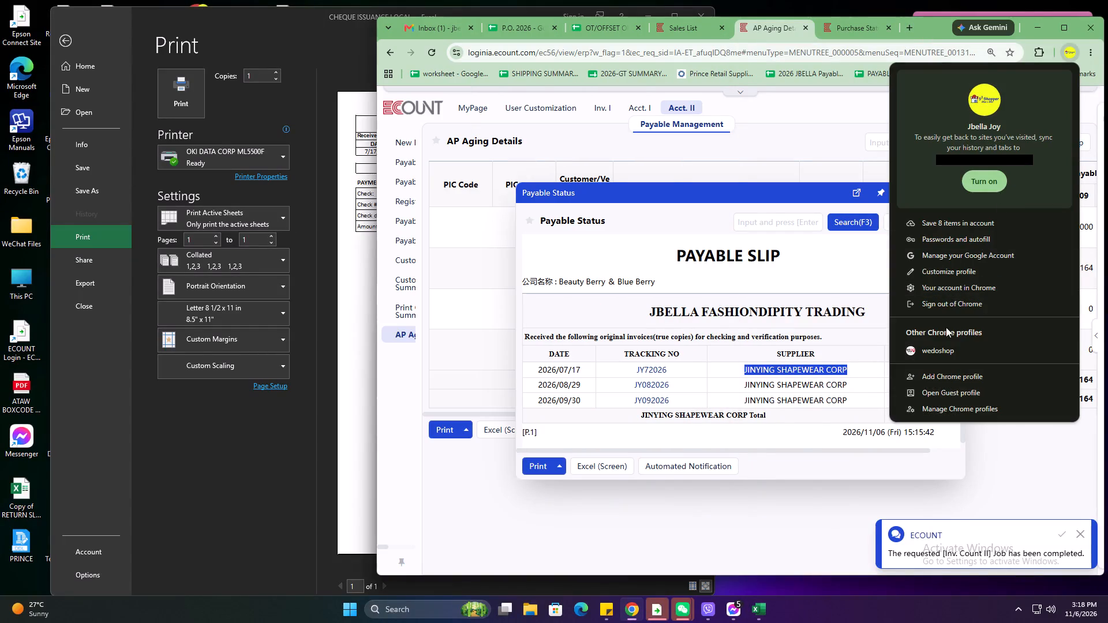
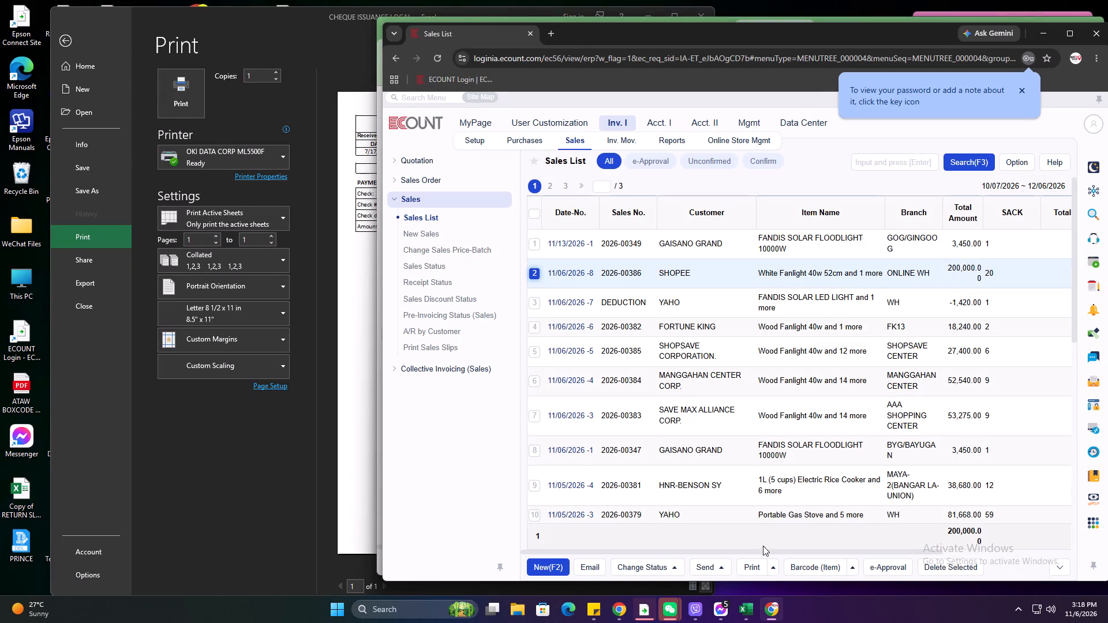
# Open the print slip of the selected SHOPEE sale and switch its template to Wedo 15.
pyautogui.click(755, 568)
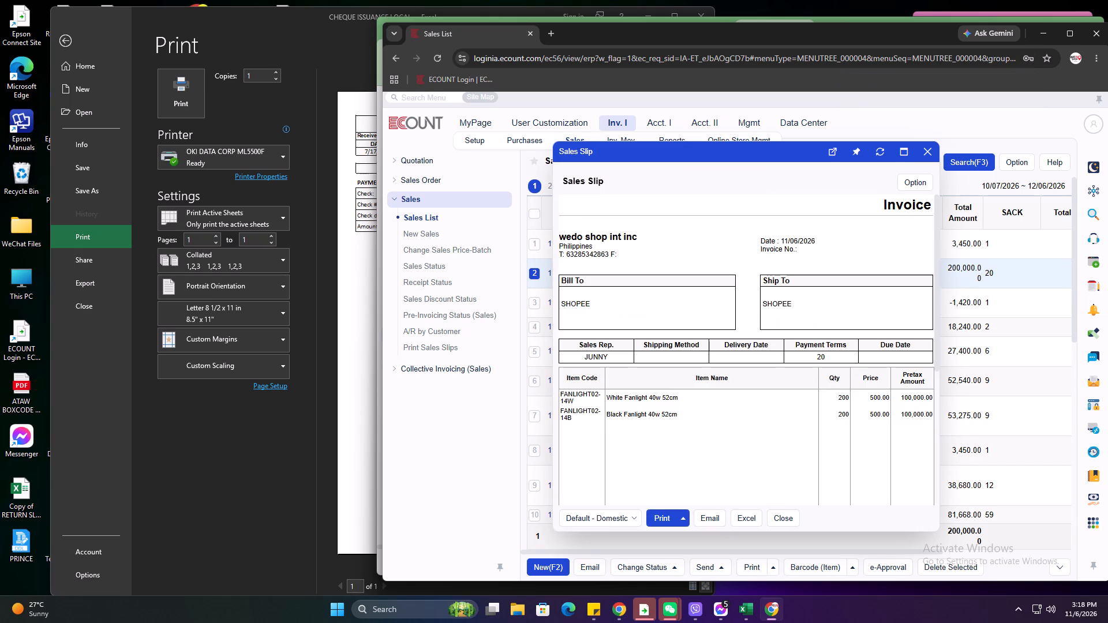
pyautogui.click(617, 513)
pyautogui.scroll(-1, 638, 441)
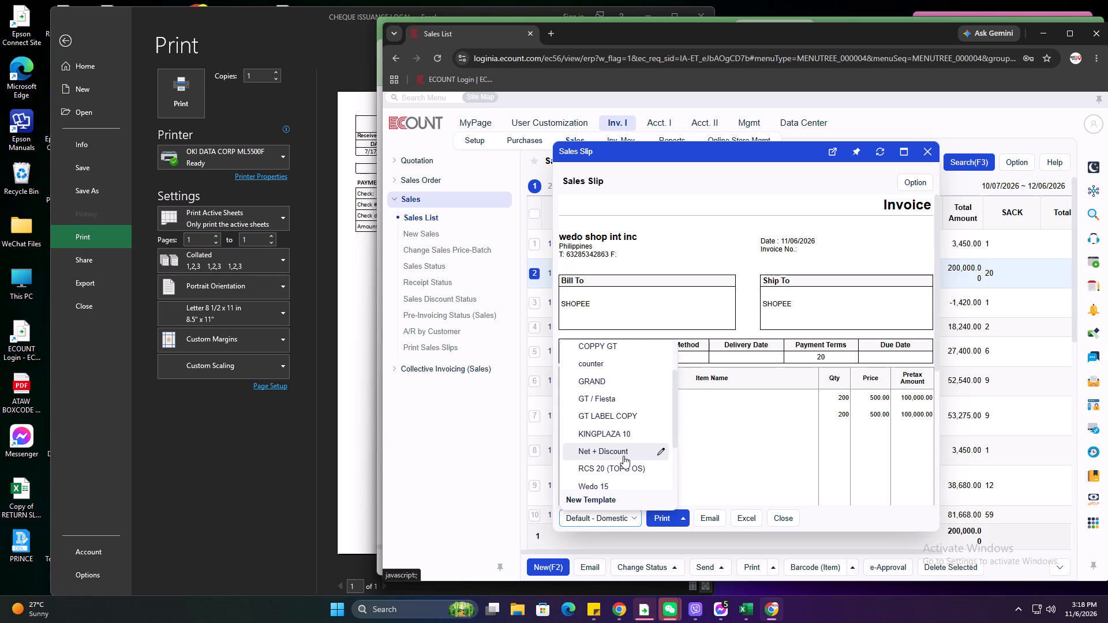
pyautogui.scroll(-1, 623, 460)
pyautogui.click(615, 433)
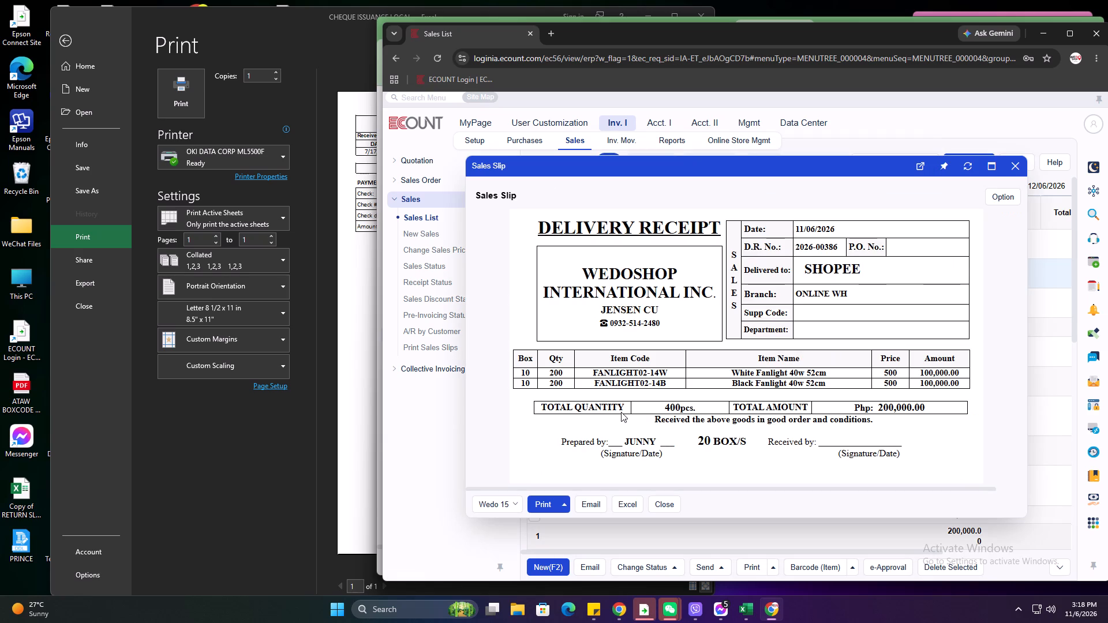
# Print the SHOPEE delivery receipt with the custom scale raised to 103.
pyautogui.click(536, 502)
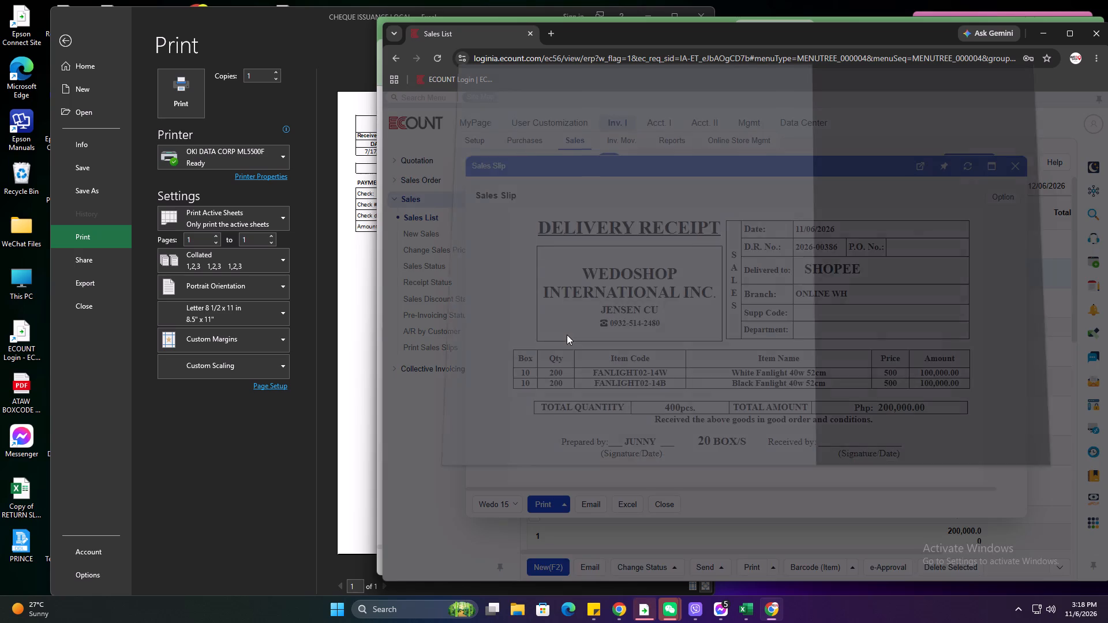
pyautogui.click(878, 220)
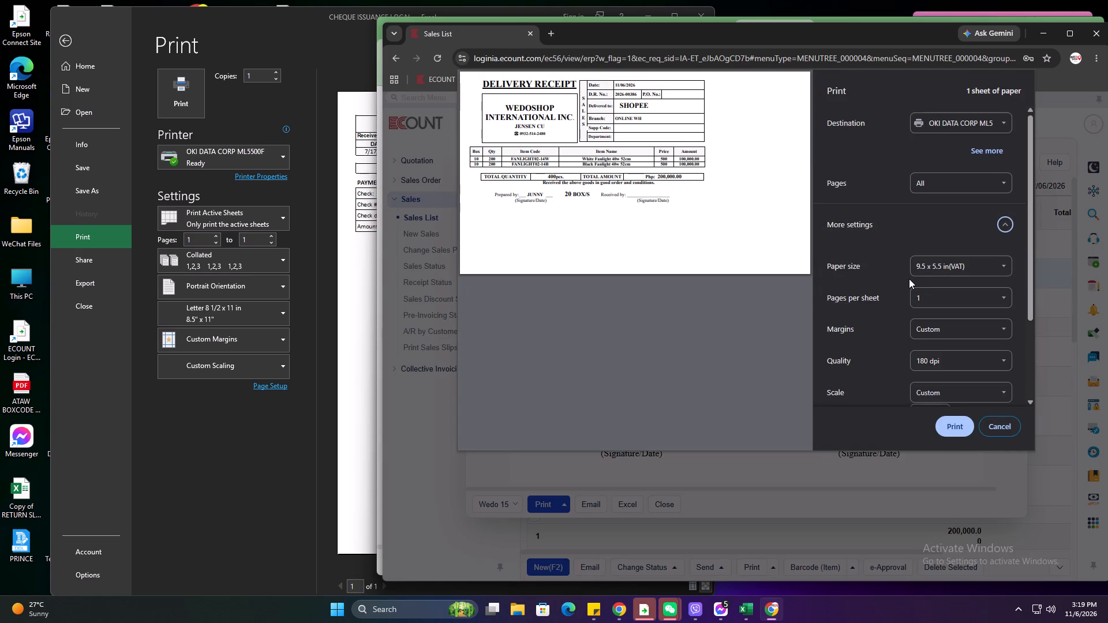
pyautogui.scroll(-1, 907, 305)
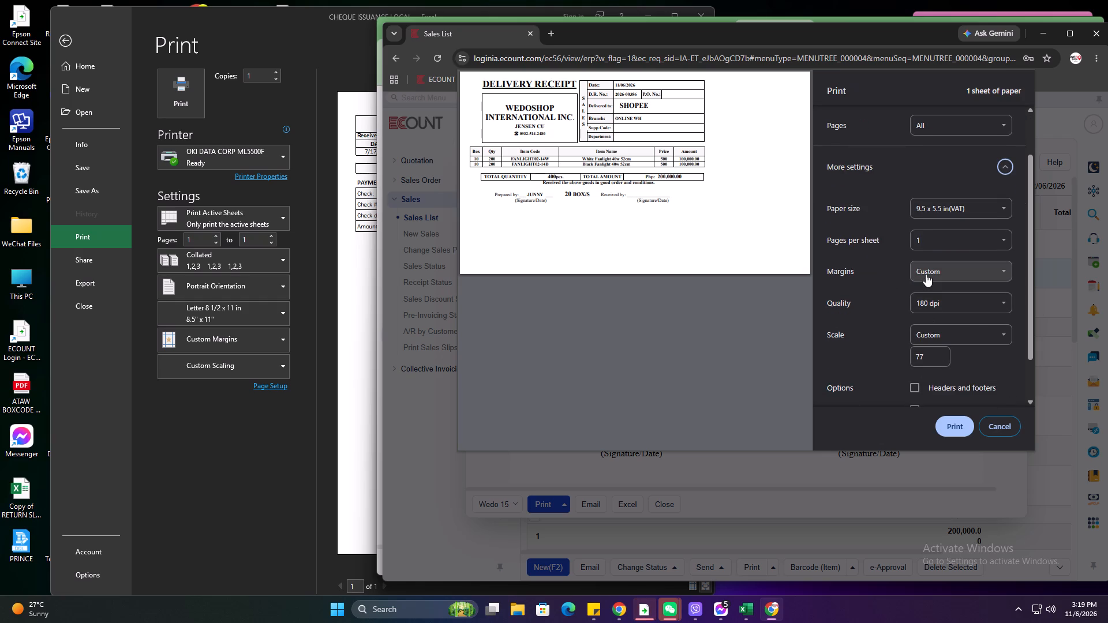
pyautogui.click(941, 353)
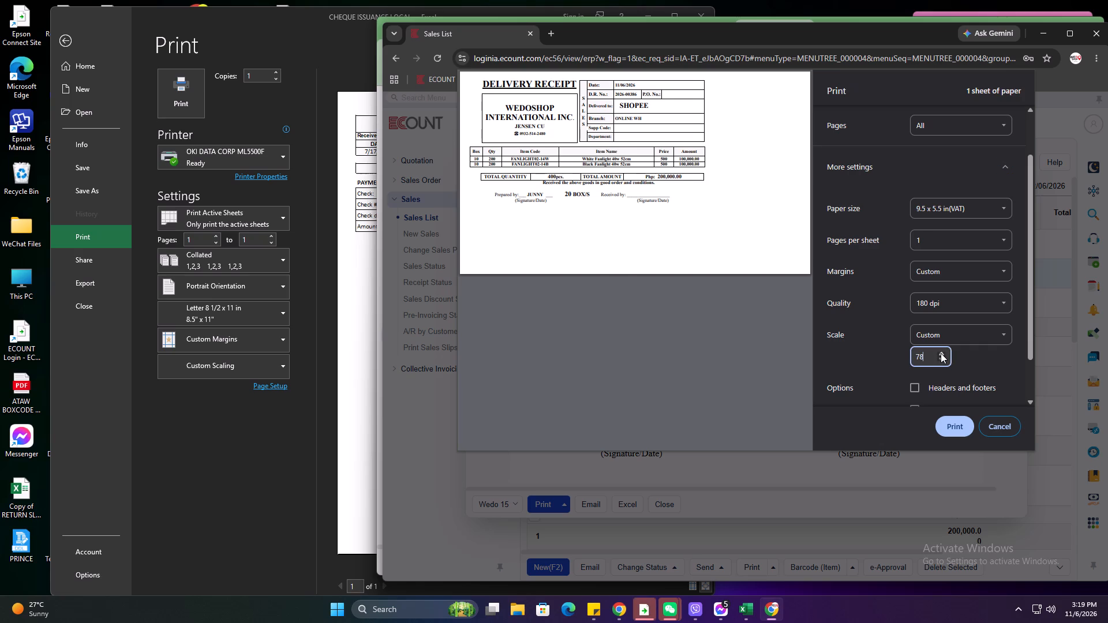
pyautogui.tripleClick(941, 353)
pyautogui.tripleClick(941, 353)
pyautogui.doubleClick(941, 353)
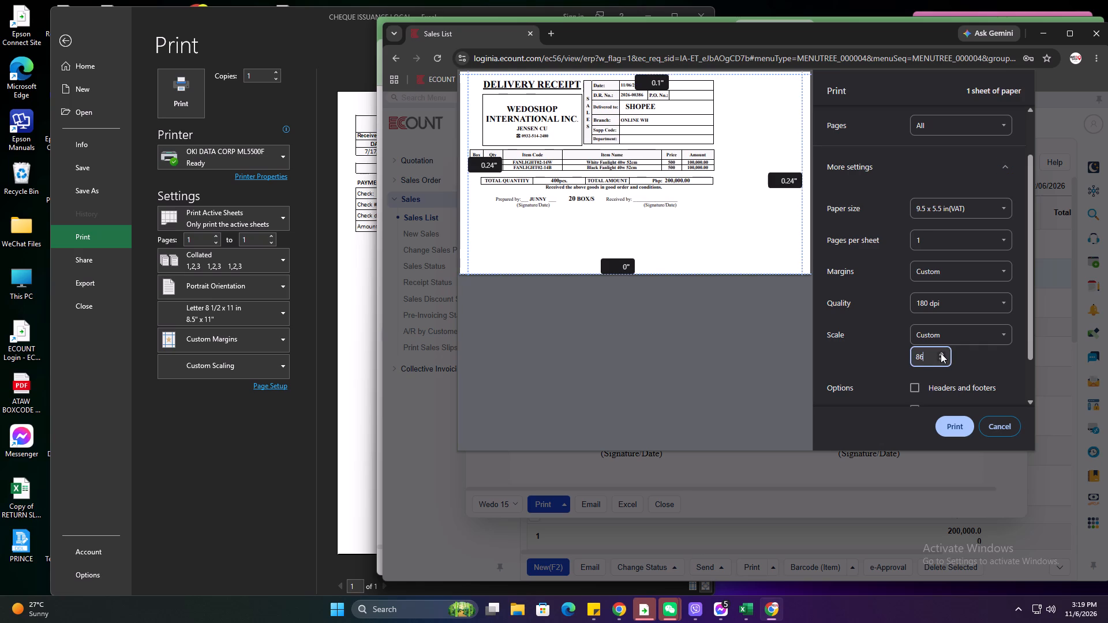
pyautogui.tripleClick(941, 353)
pyautogui.tripleClick(941, 353)
pyautogui.doubleClick(941, 353)
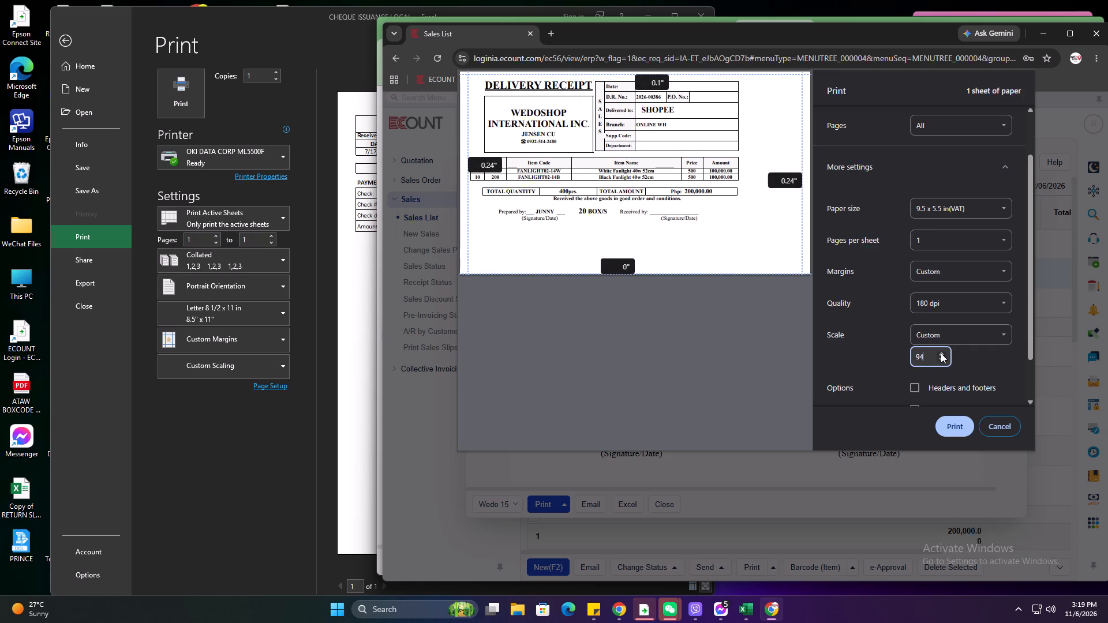
pyautogui.tripleClick(941, 353)
pyautogui.tripleClick(941, 353)
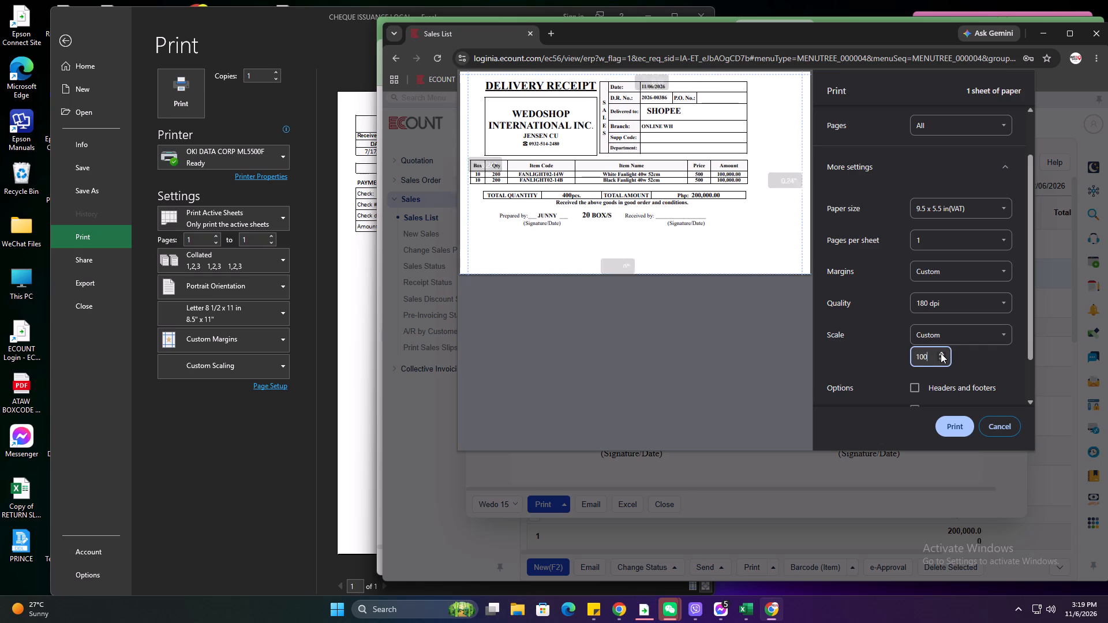
pyautogui.tripleClick(941, 353)
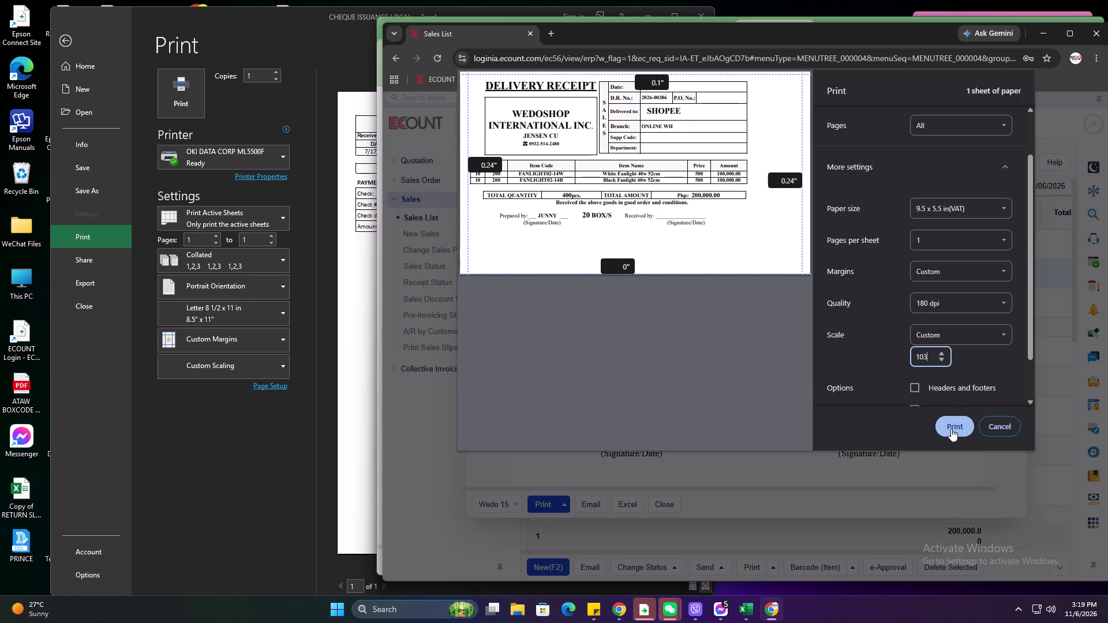
pyautogui.click(951, 429)
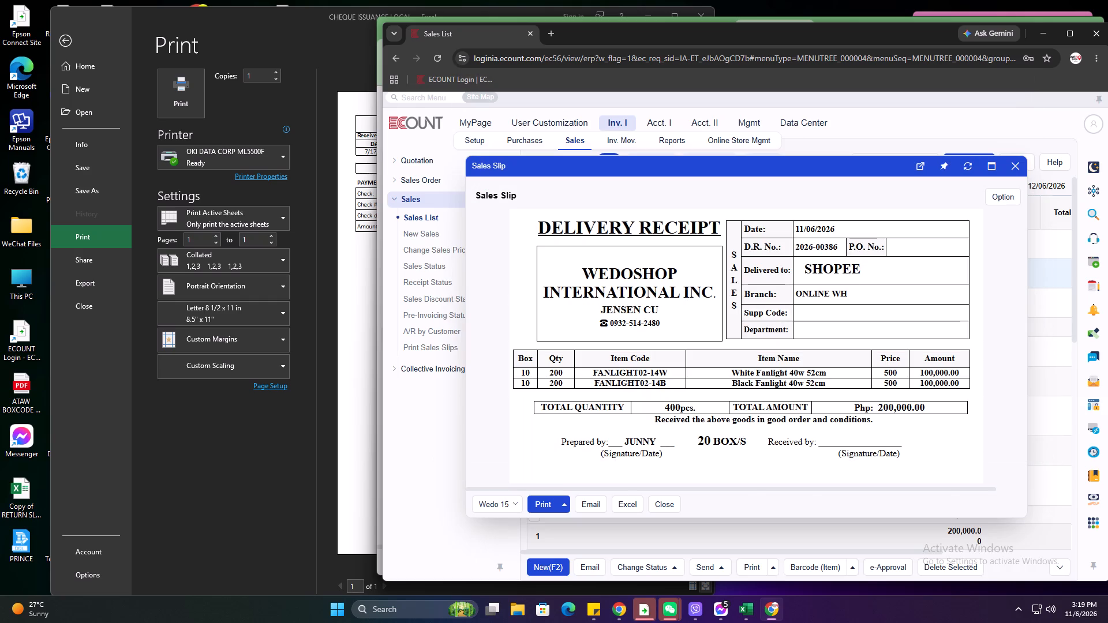
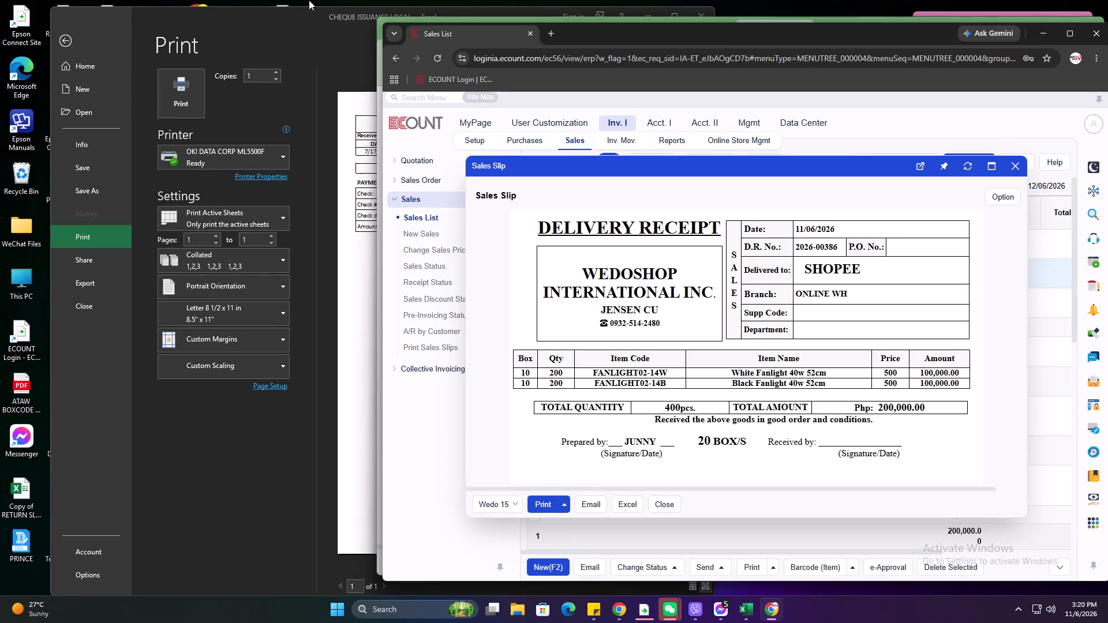
# Close the browser window showing the SHOPEE delivery receipt.
pyautogui.click(1098, 39)
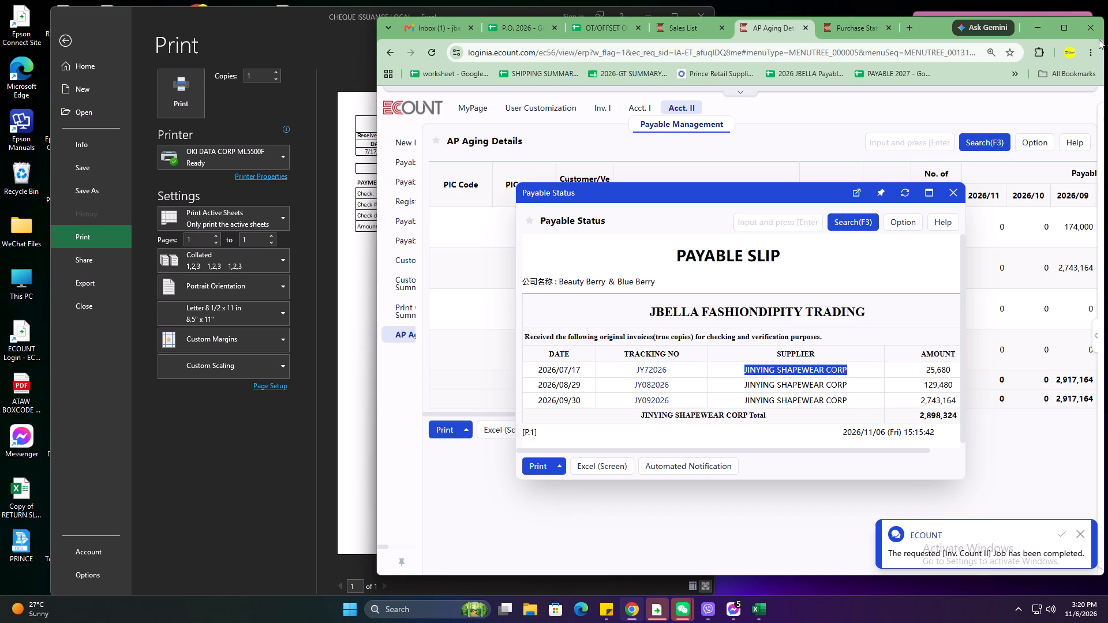
# Switch to Excel and print the JINYING SHAPEWEAR CORP collection slip for JY72026.
pyautogui.click(320, 139)
pyautogui.click(196, 107)
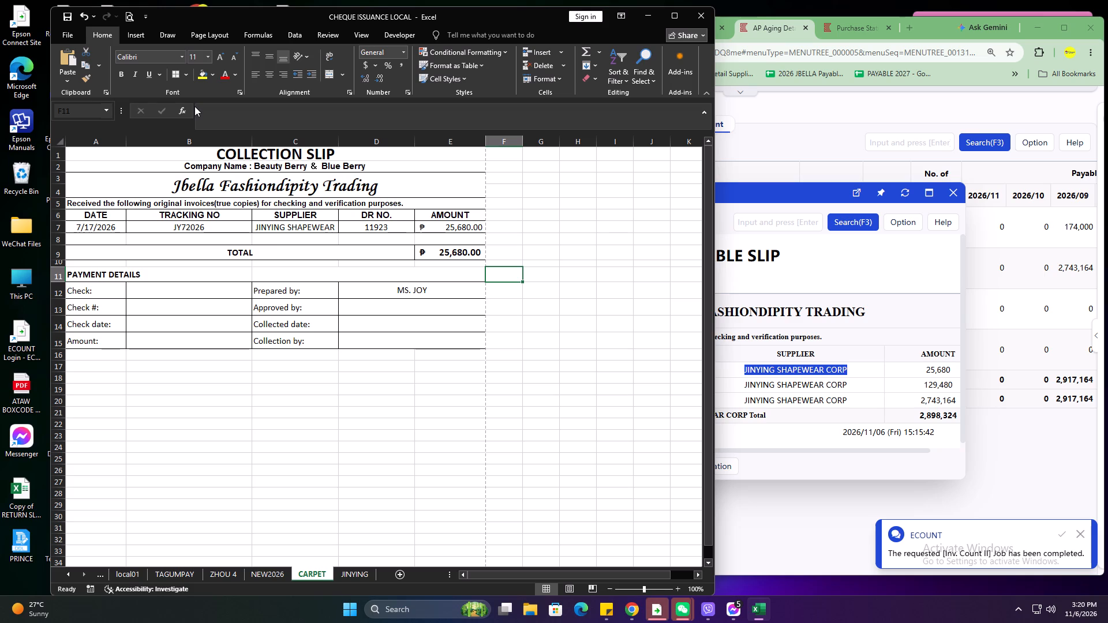
pyautogui.click(800, 319)
pyautogui.moveTo(683, 384); pyautogui.dragTo(670, 381)
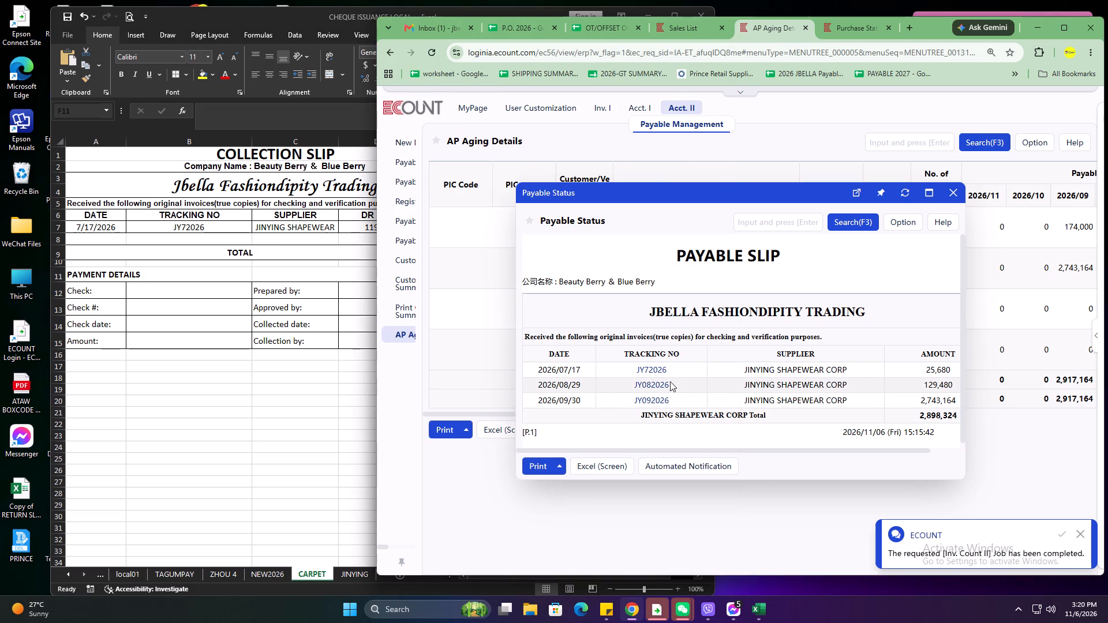
pyautogui.moveTo(670, 381); pyautogui.dragTo(613, 384)
pyautogui.hotkey('ctrl', 'c')
pyautogui.moveTo(165, 216); pyautogui.dragTo(174, 220)
pyautogui.doubleClick(214, 225)
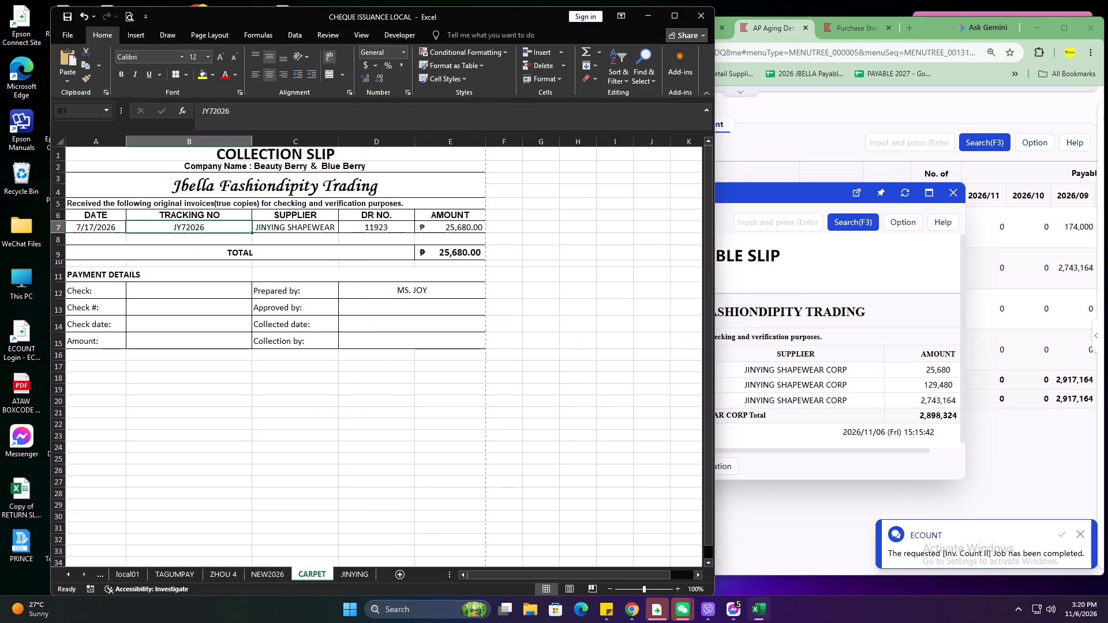
pyautogui.moveTo(214, 225); pyautogui.dragTo(136, 227)
pyautogui.hotkey('ctrl', 'v')
pyautogui.click(129, 248)
# Insert a row above the invoice line in row 7 and copy the invoice line into it.
pyautogui.rightClick(59, 228)
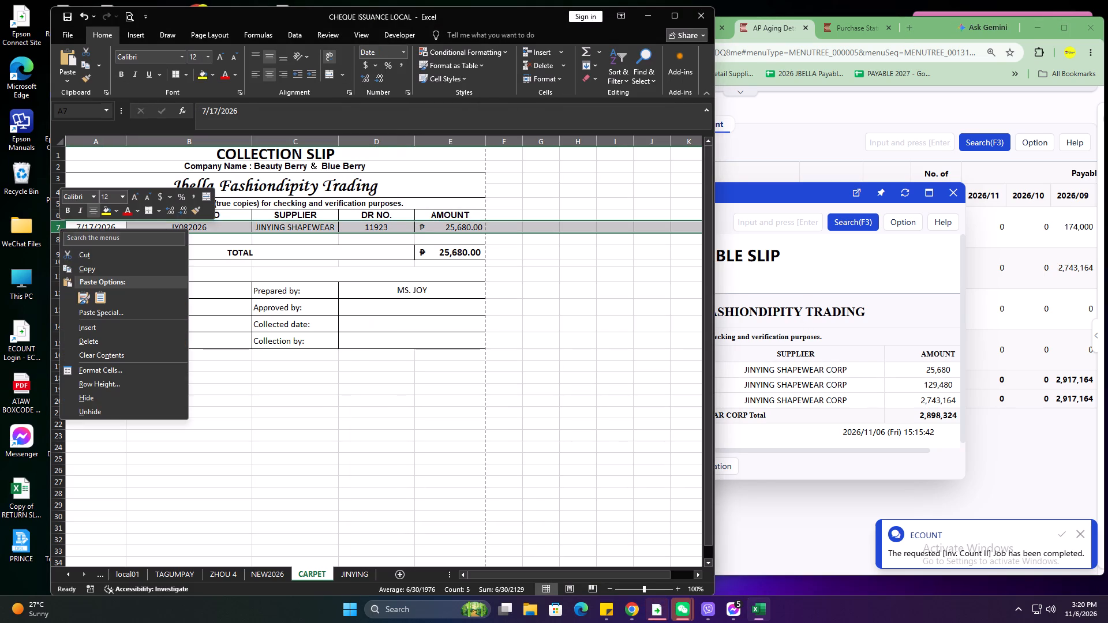
pyautogui.click(99, 329)
pyautogui.click(346, 260)
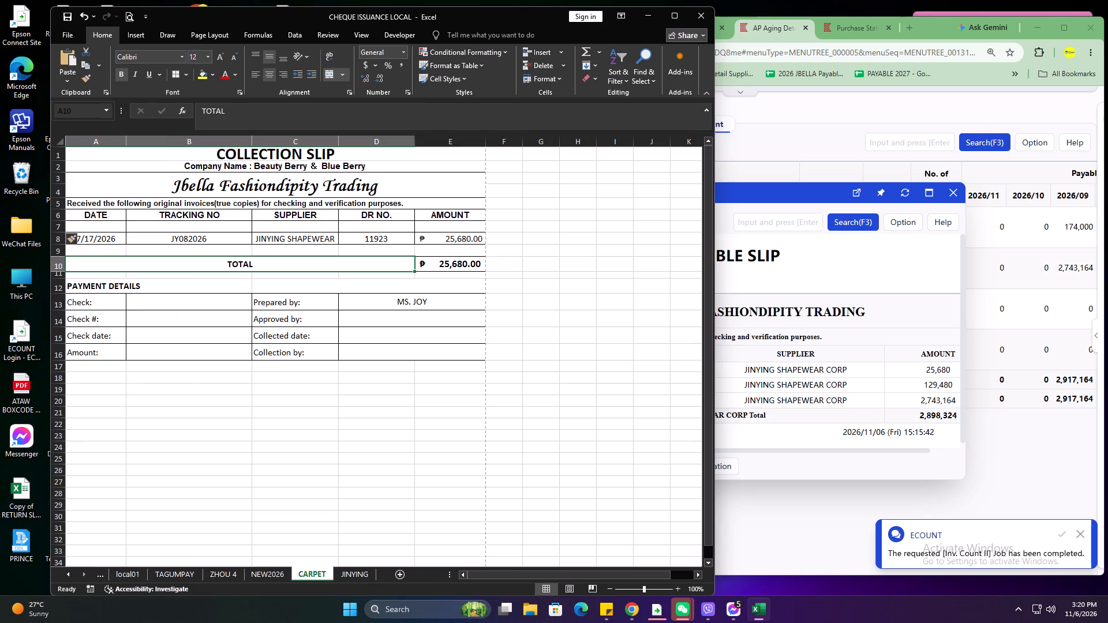
pyautogui.moveTo(108, 238); pyautogui.dragTo(436, 242)
pyautogui.hotkey('ctrl', 'c')
pyautogui.click(96, 224)
pyautogui.hotkey('ctrl', 'v')
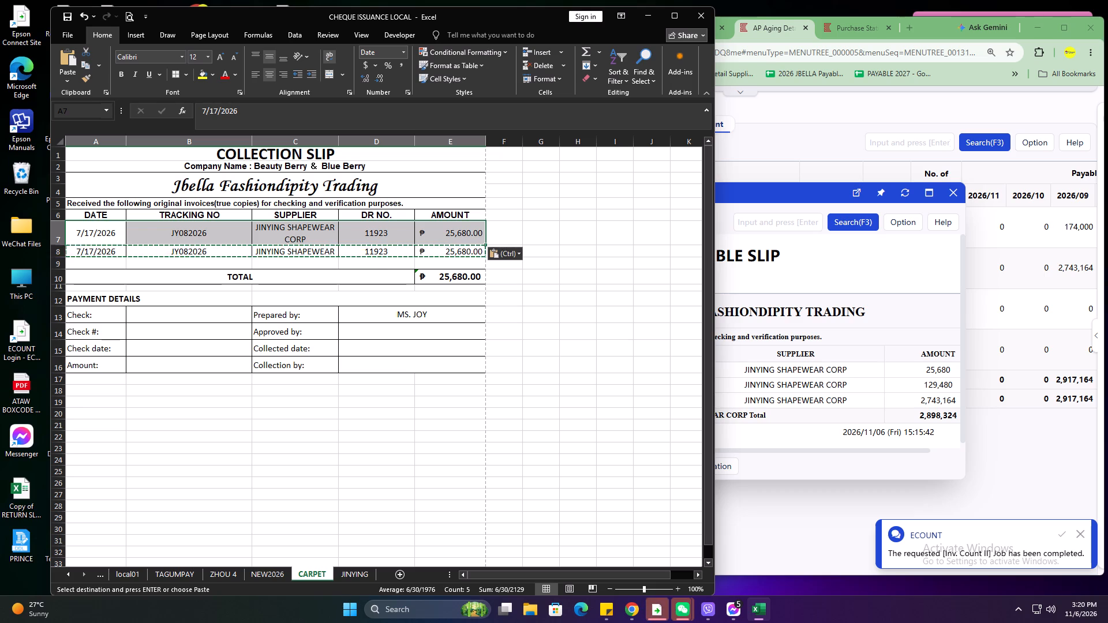
# Insert three blank rows between the two invoice lines of the collection slip.
pyautogui.rightClick(57, 251)
pyautogui.click(92, 344)
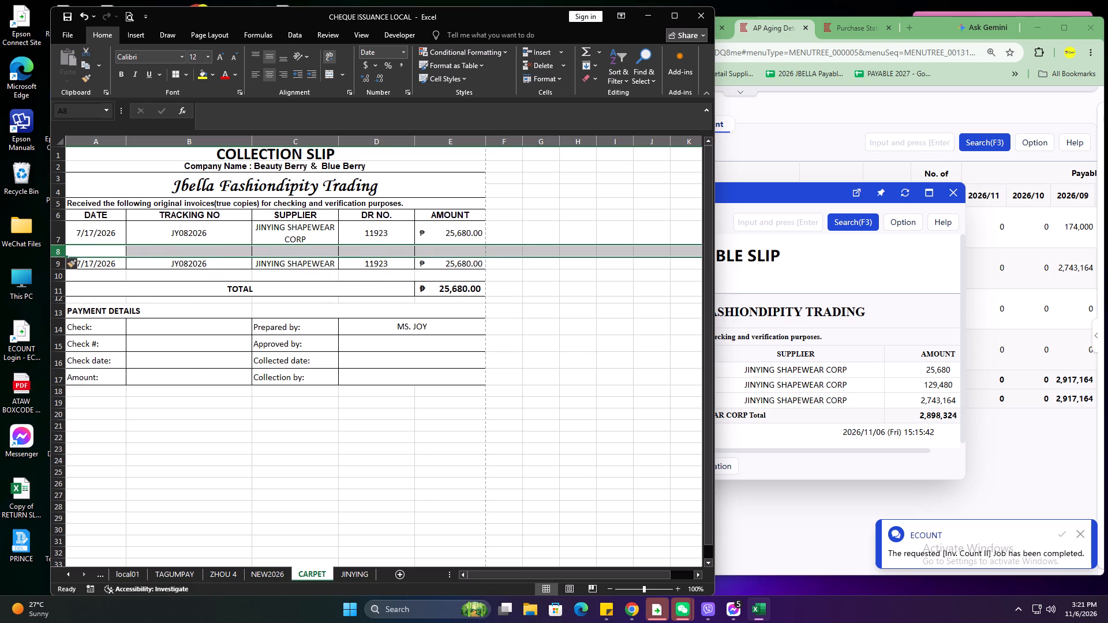
pyautogui.rightClick(55, 254)
pyautogui.click(77, 349)
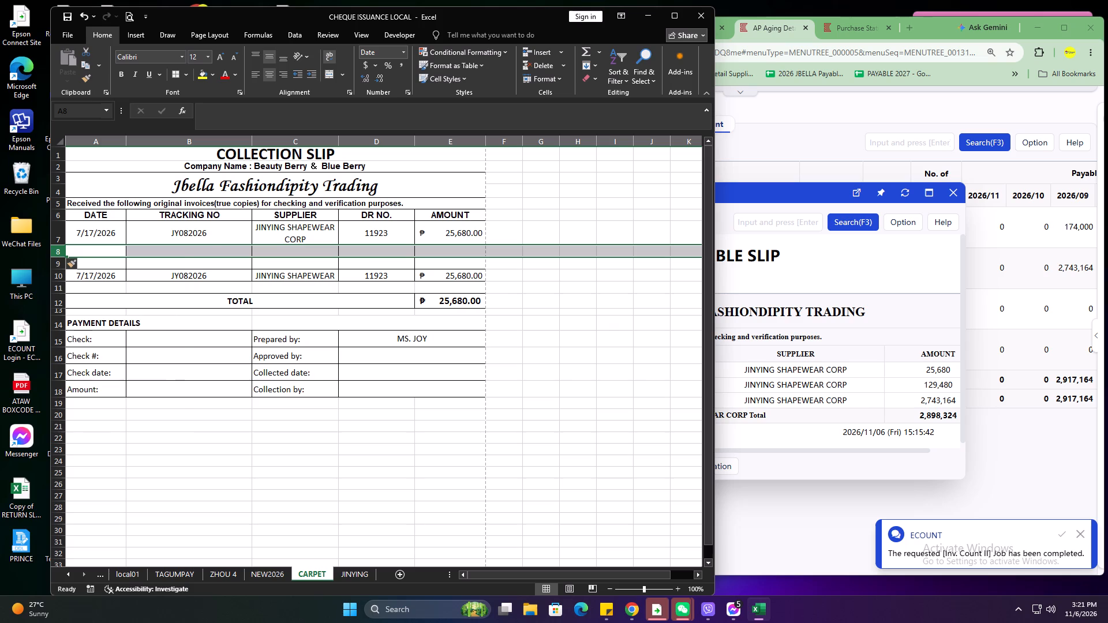
pyautogui.rightClick(55, 253)
pyautogui.click(84, 352)
pyautogui.click(244, 297)
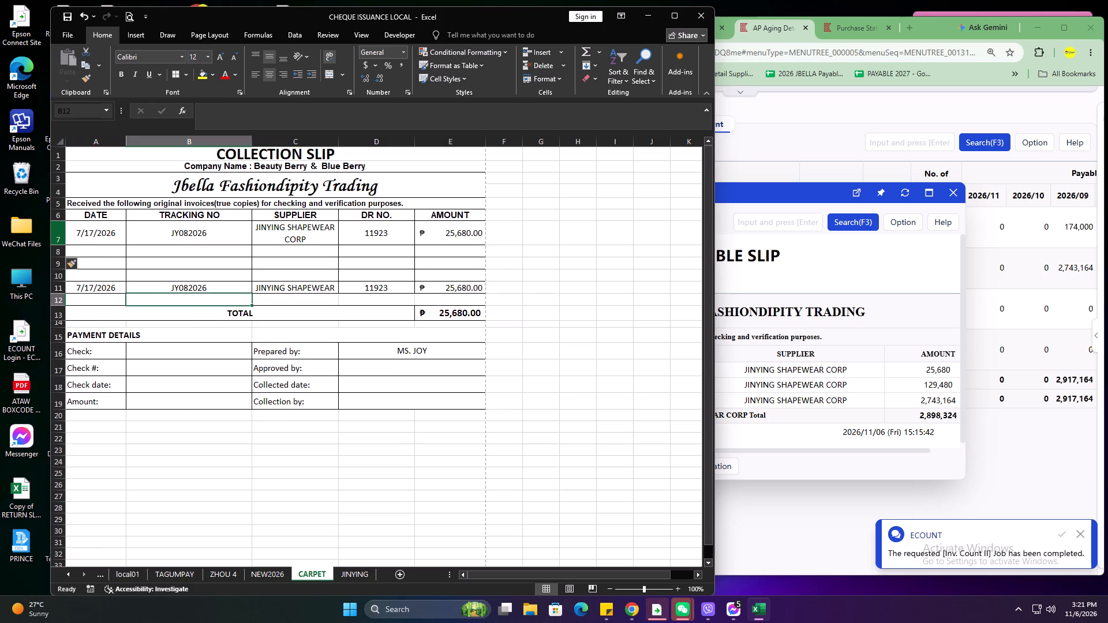
# Set the height of invoice rows 7 to 11 to 16.50.
pyautogui.moveTo(62, 237); pyautogui.dragTo(63, 288)
pyautogui.moveTo(63, 245); pyautogui.dragTo(64, 242)
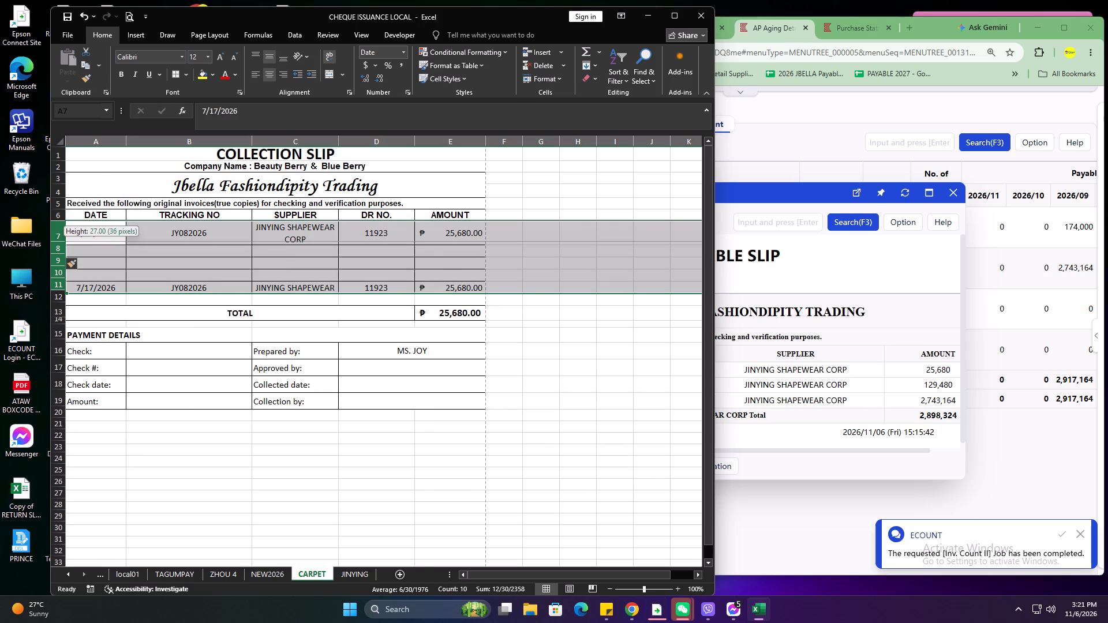
pyautogui.moveTo(64, 242); pyautogui.dragTo(65, 239)
pyautogui.moveTo(65, 239); pyautogui.dragTo(65, 233)
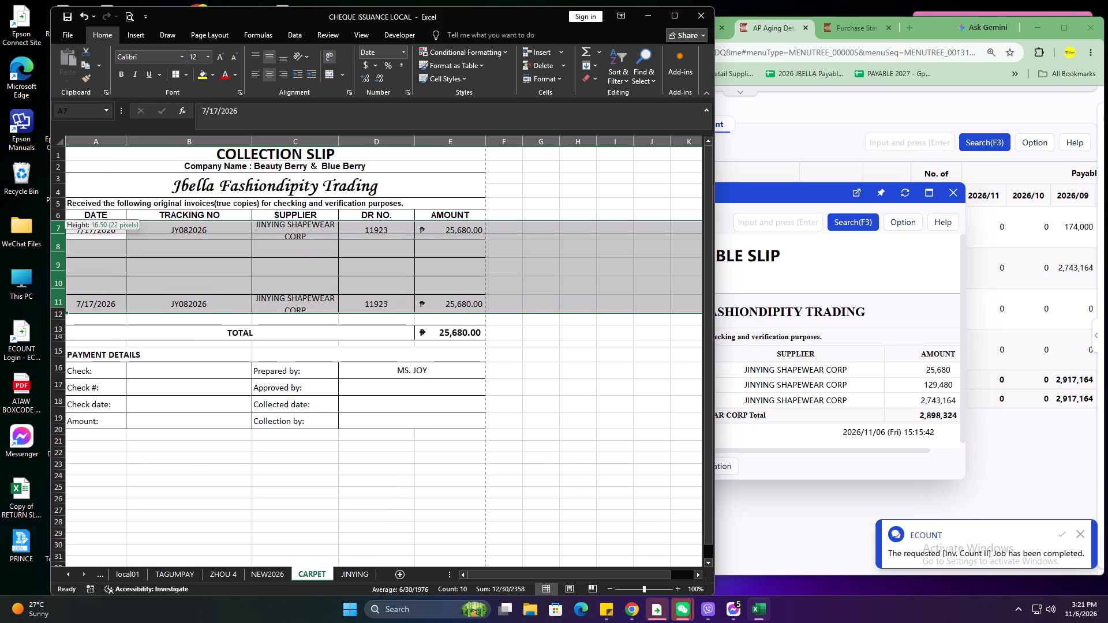
pyautogui.moveTo(65, 233); pyautogui.dragTo(66, 233)
pyautogui.click(174, 236)
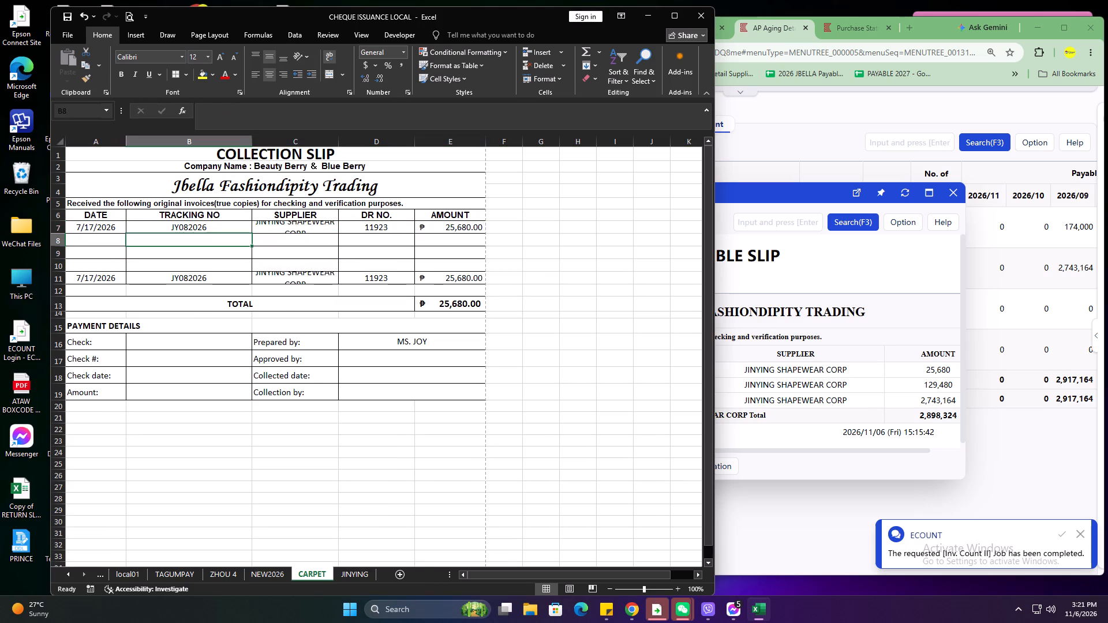
# Fill the first invoice line (row 7) with date 8/5/2026, DR number 11970 and amount 26040.
pyautogui.click(109, 231)
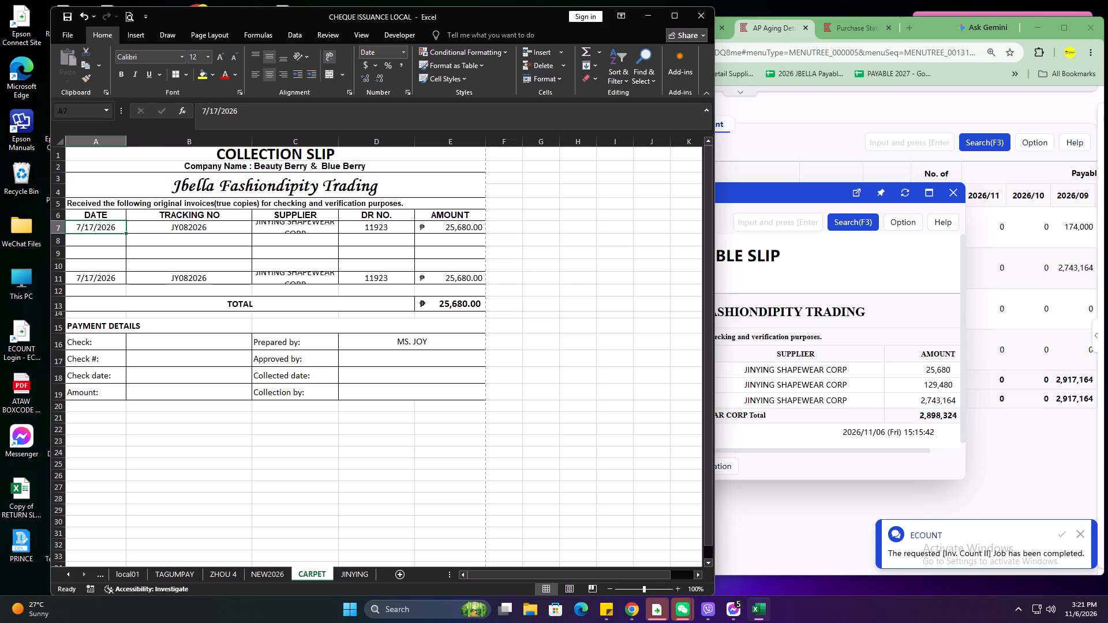
pyautogui.write('8/5/2026')
pyautogui.press('Right')
pyautogui.press('Right')
pyautogui.press('Right')
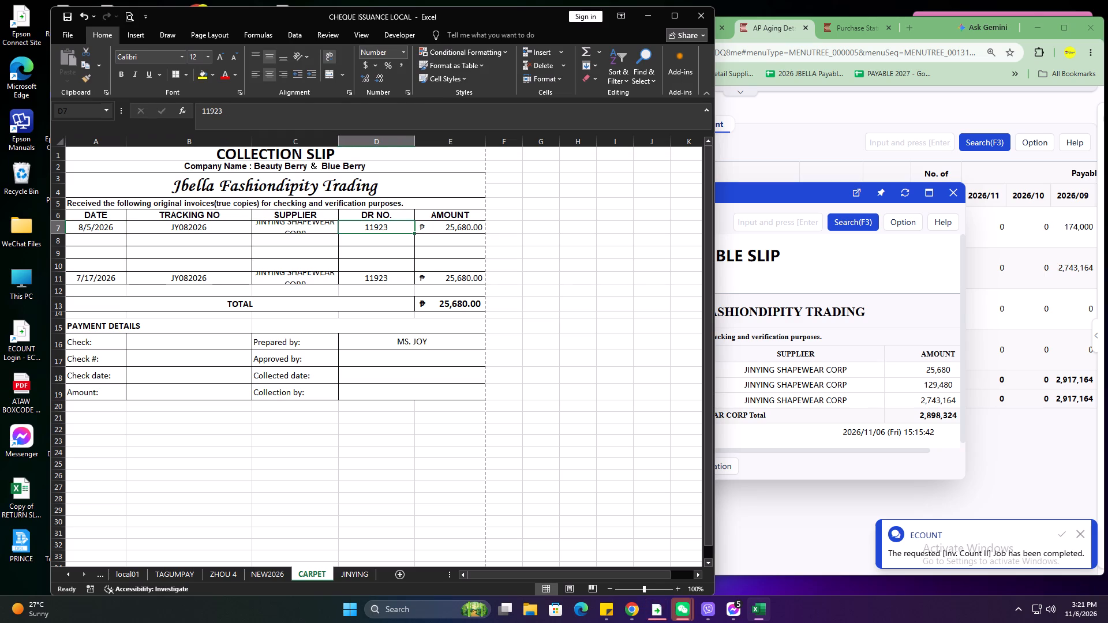
pyautogui.write('11970')
pyautogui.press('Right')
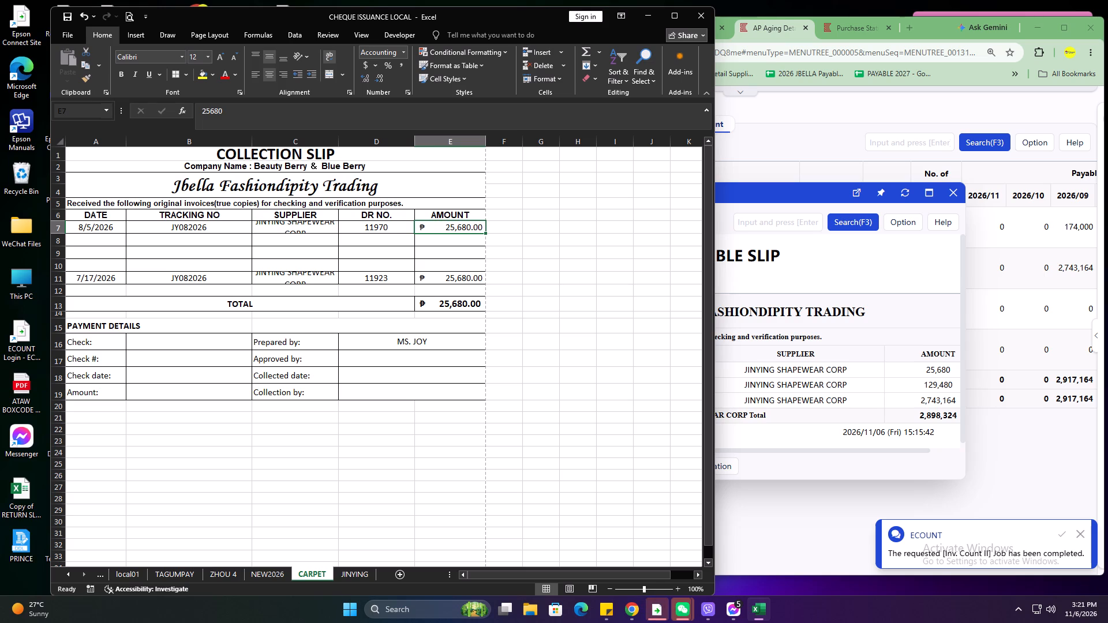
pyautogui.write('26040')
pyautogui.press('Return')
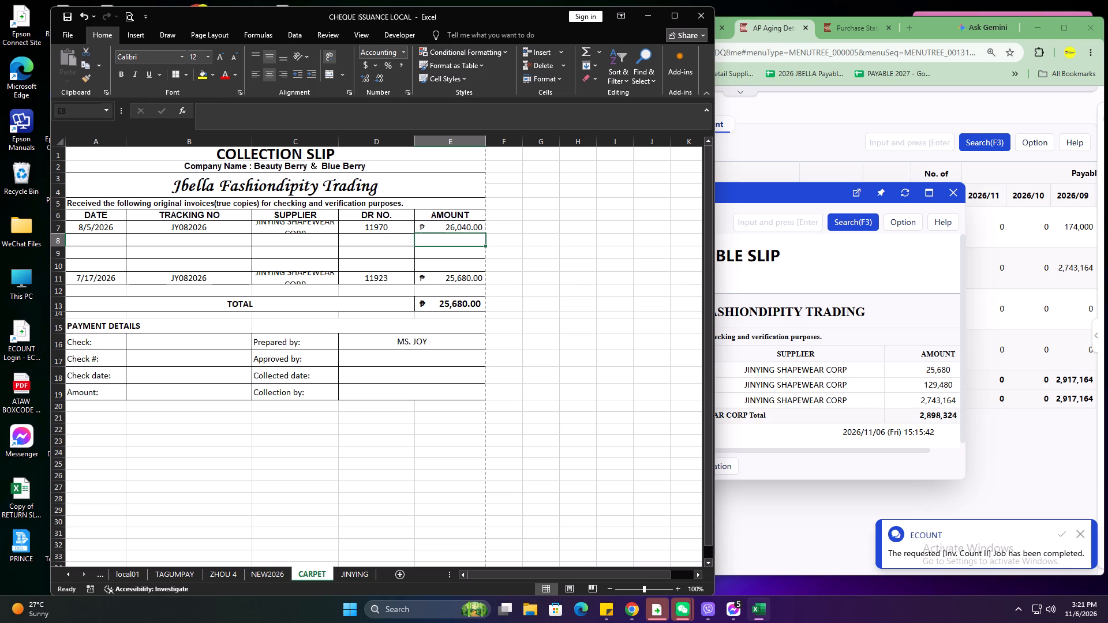
# Fill the second invoice line (row 8) with date 8/29/2026, DR number 12065 and amount 3240.
pyautogui.click(113, 241)
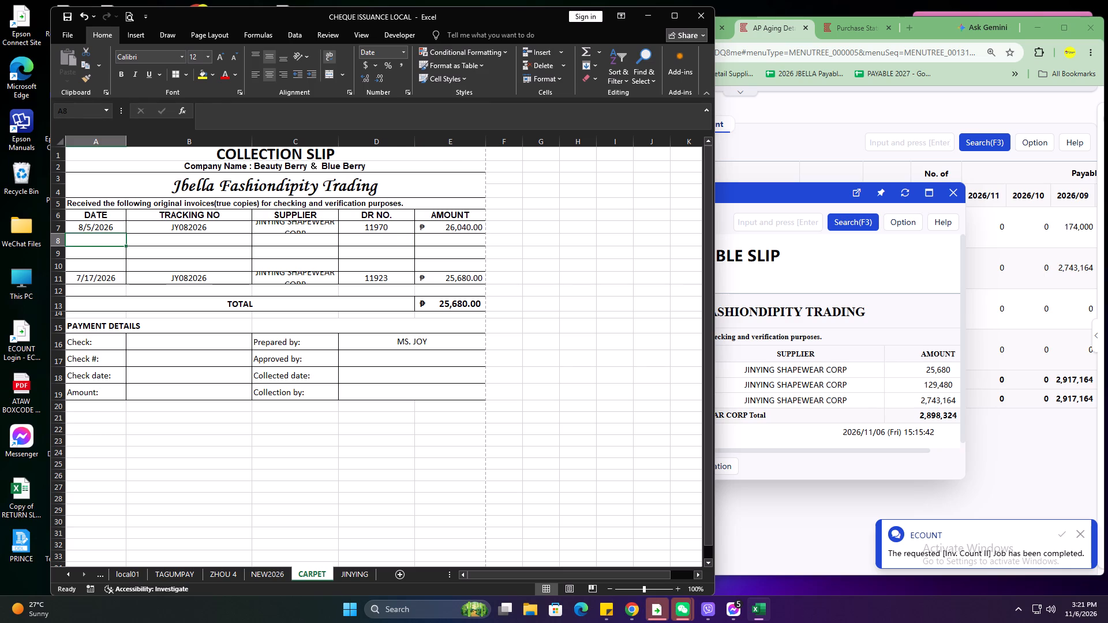
pyautogui.write('8/29/2026')
pyautogui.press('Right')
pyautogui.press('Right')
pyautogui.press('Right')
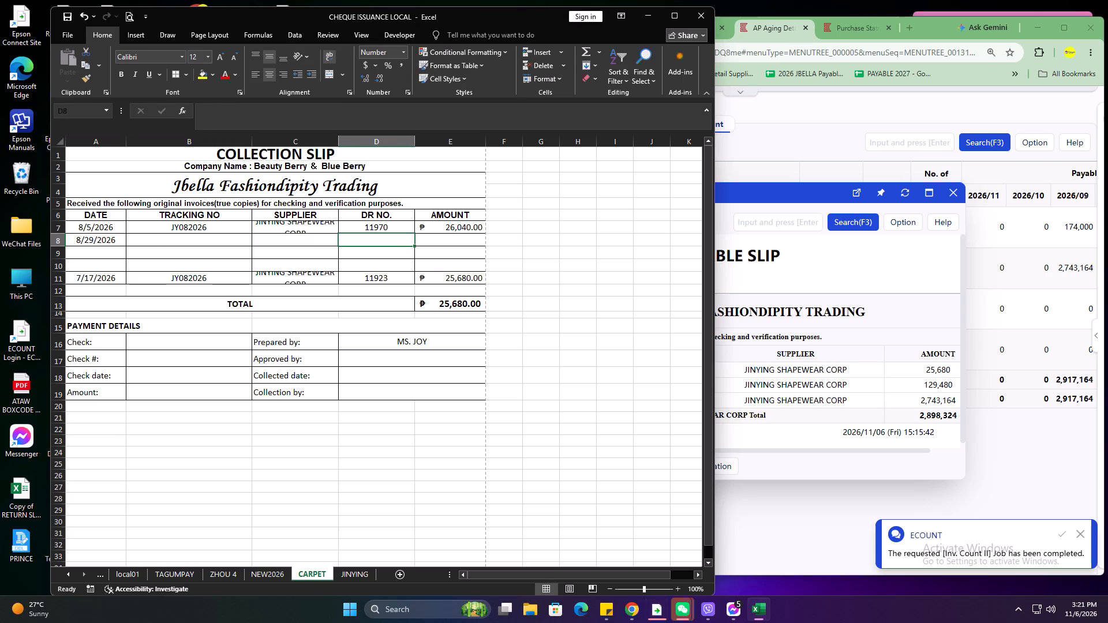
pyautogui.write('12065')
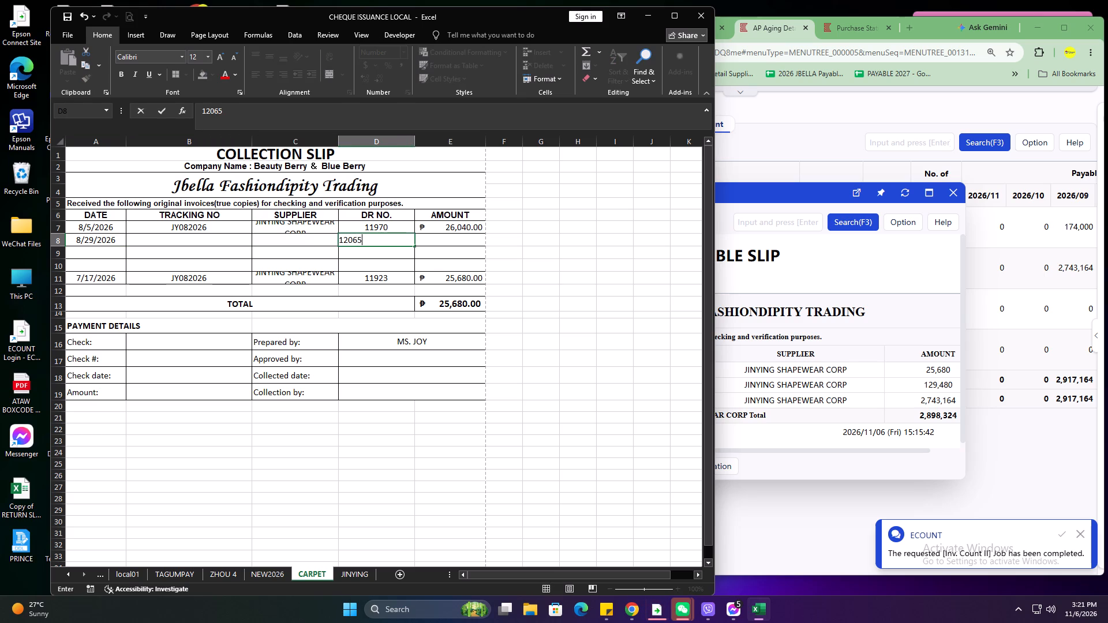
pyautogui.press('Right')
pyautogui.write('3240')
pyautogui.press('Return')
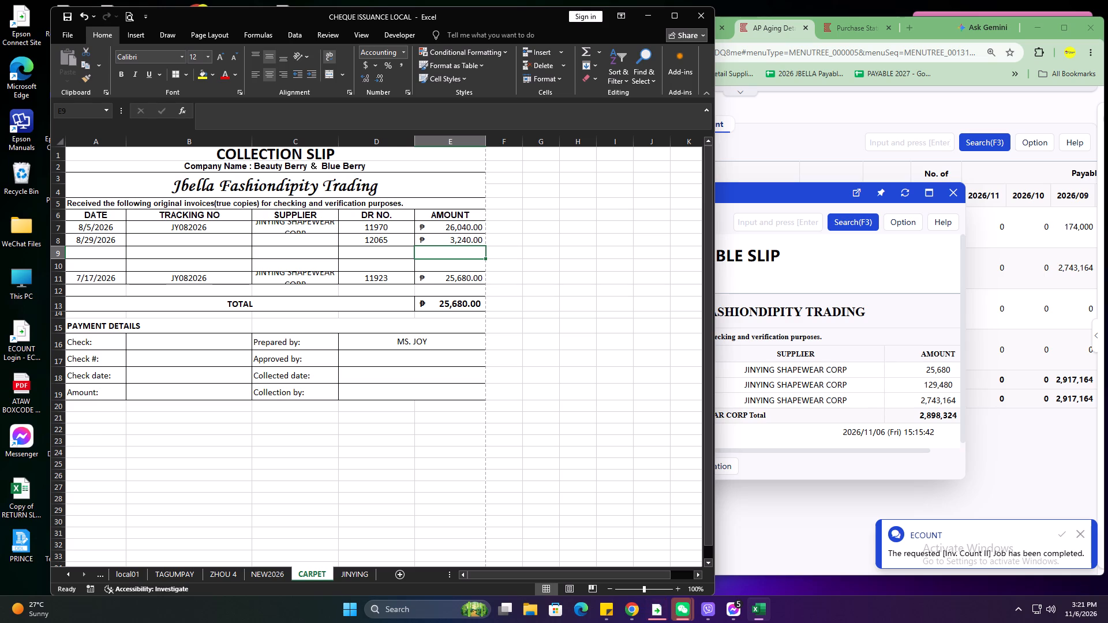
# Fill the third invoice line (row 9) with date 8/29/2026, DR number 12066 and amount 42540.
pyautogui.click(115, 249)
pyautogui.write('8/29/2026')
pyautogui.press('Right')
pyautogui.press('Right')
pyautogui.press('Right')
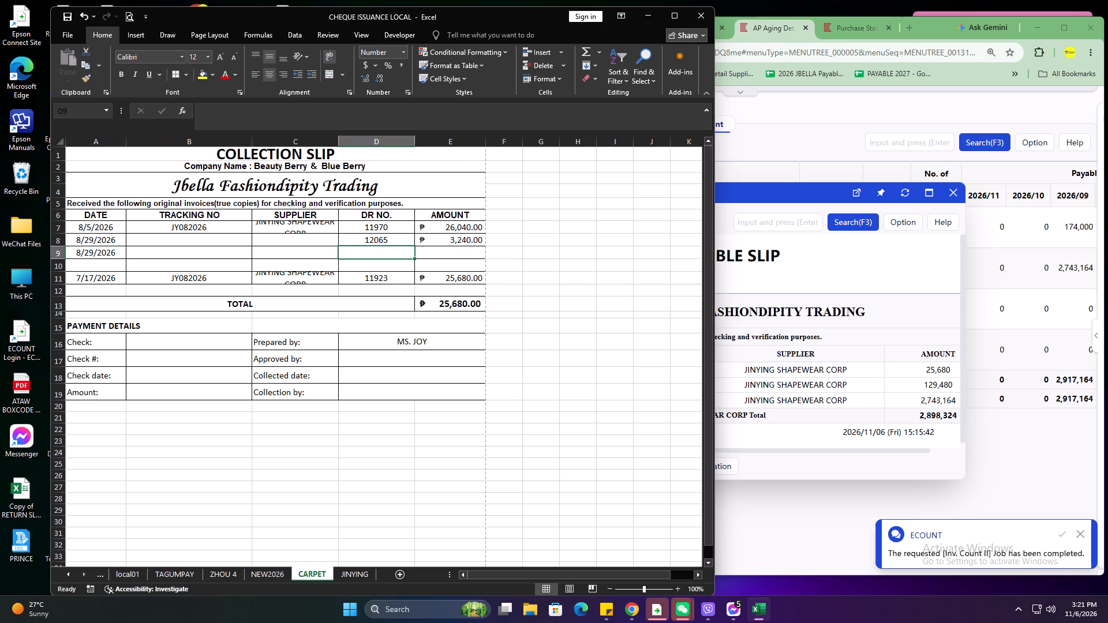
pyautogui.write('12066')
pyautogui.press('Right')
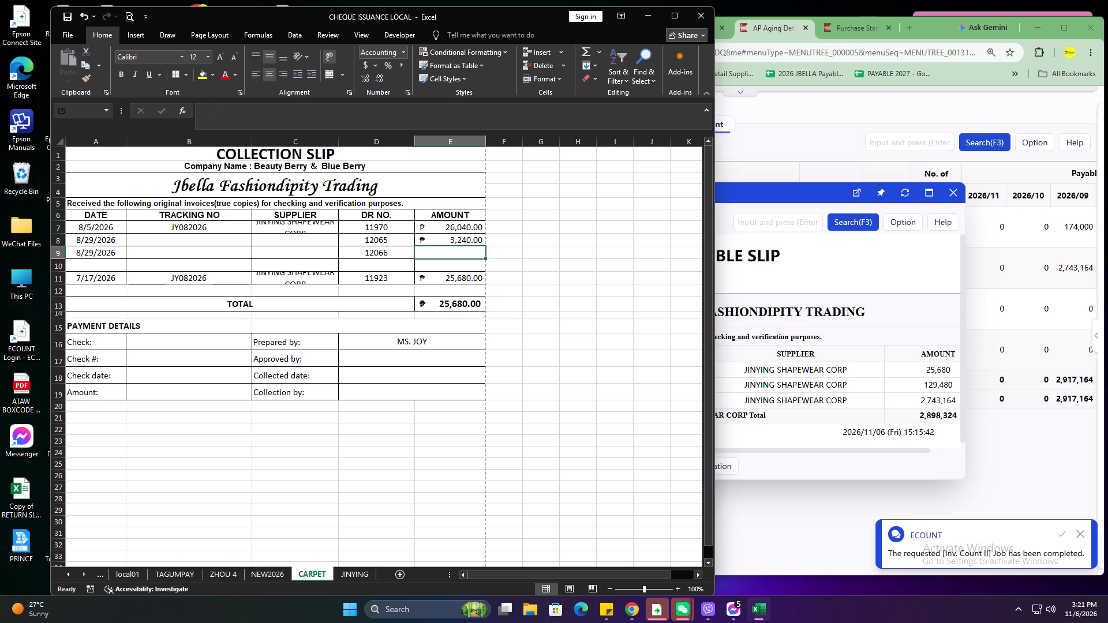
pyautogui.write('42540')
pyautogui.press('Return')
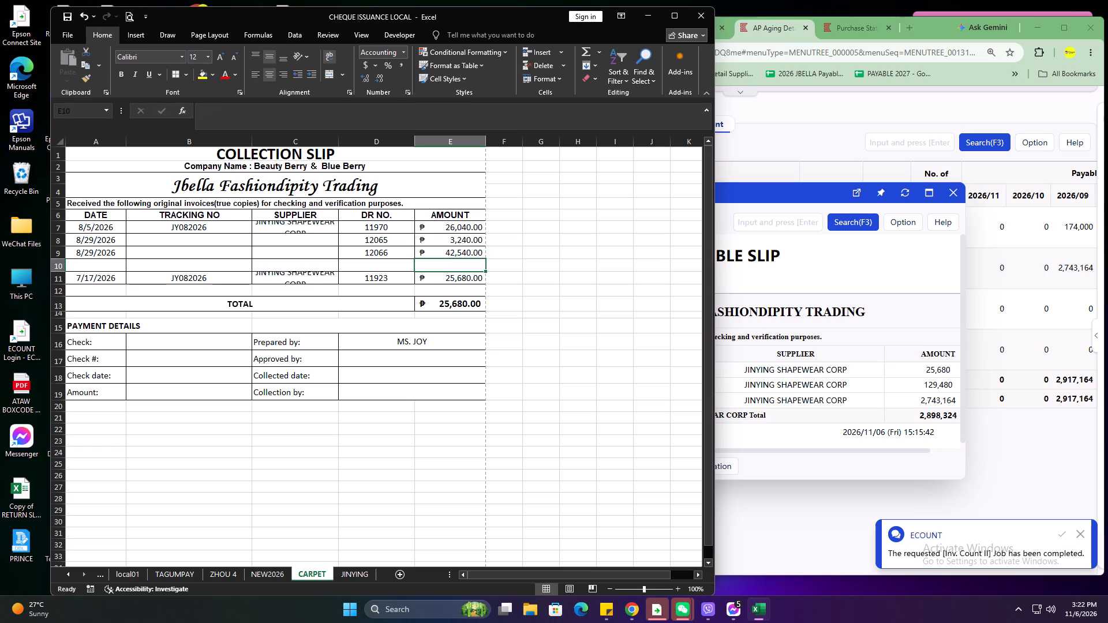
# Fill the fourth invoice line (row 10) with date 8/29/2026, DR number 12067 and amount 47940.
pyautogui.click(93, 269)
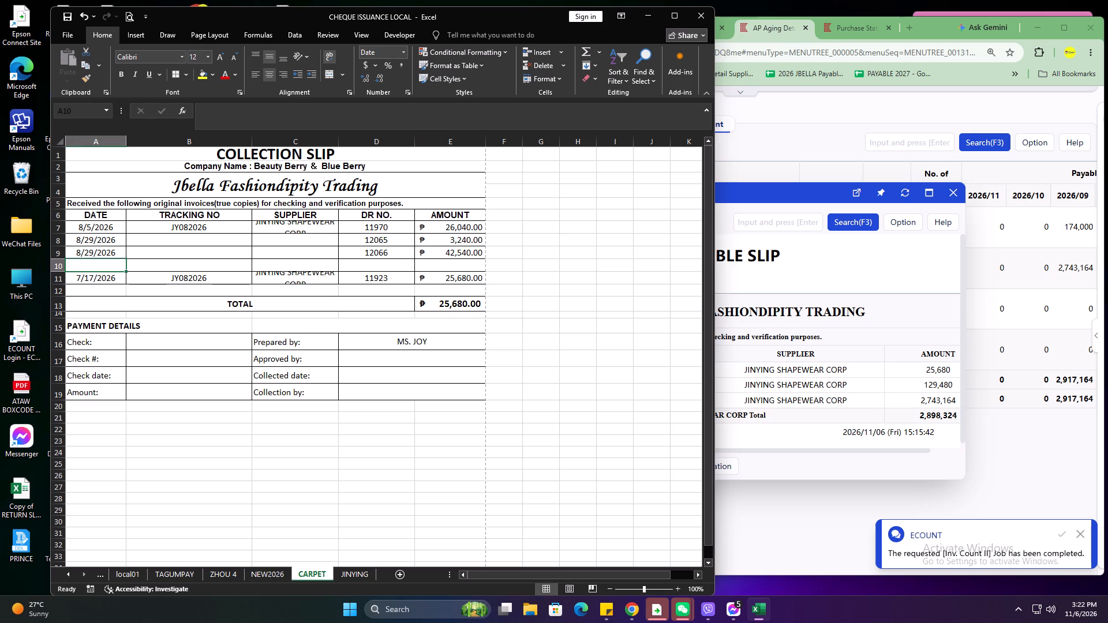
pyautogui.write('8/29/2026')
pyautogui.press('Right')
pyautogui.press('Right')
pyautogui.press('Right')
pyautogui.write('12067')
pyautogui.press('Right')
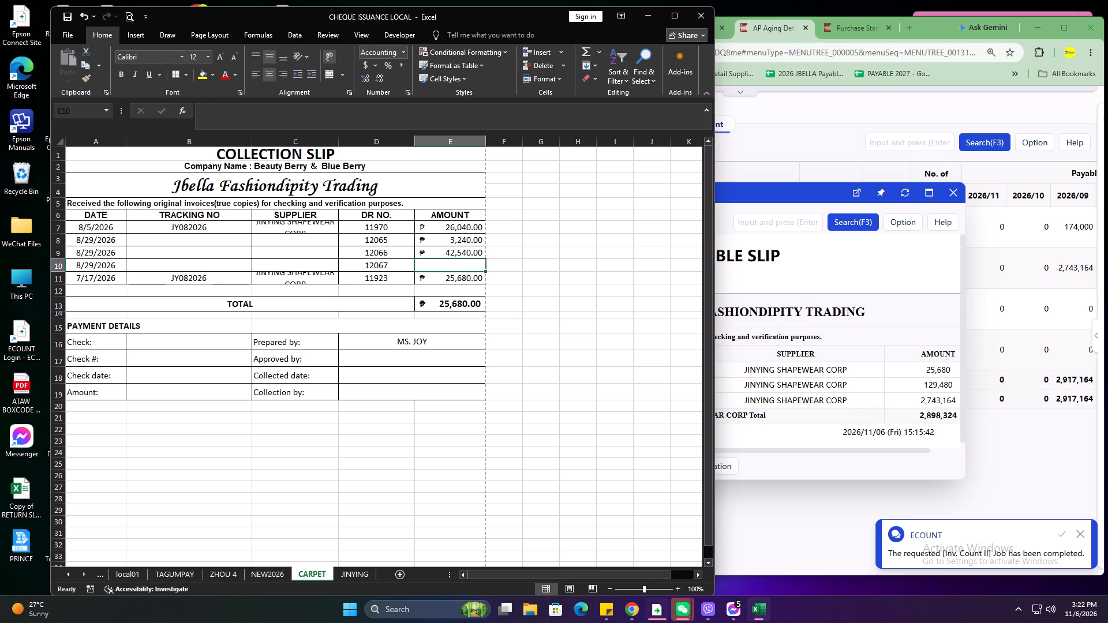
pyautogui.write('47940')
pyautogui.press('Return')
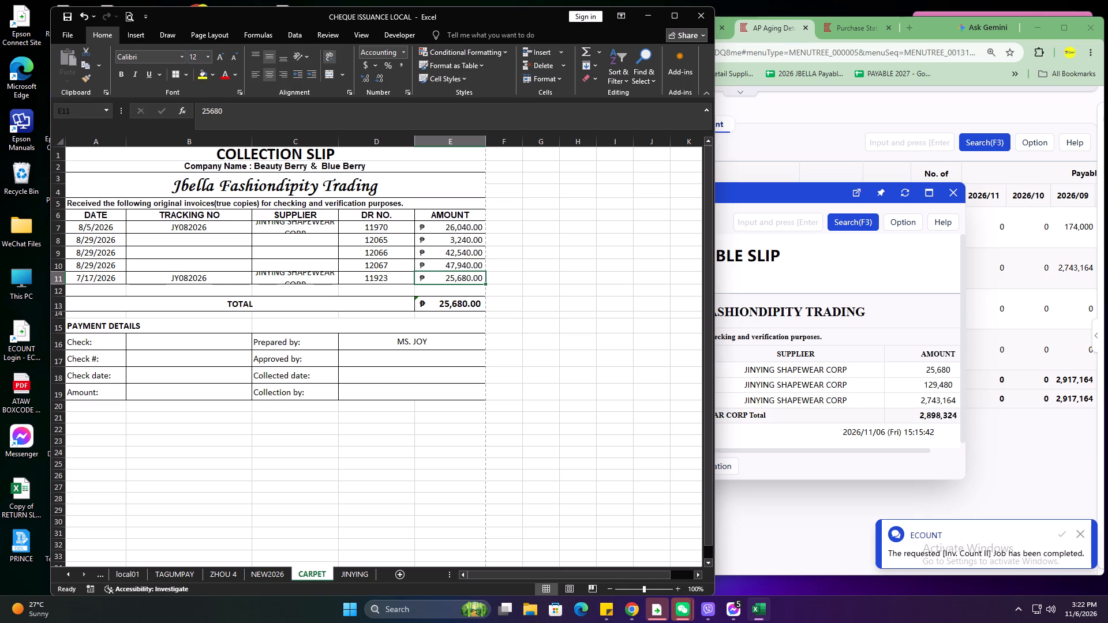
# Update the last invoice line (row 11) to date 8/29/2026, DR number 12068 and amount 9720.
pyautogui.click(103, 279)
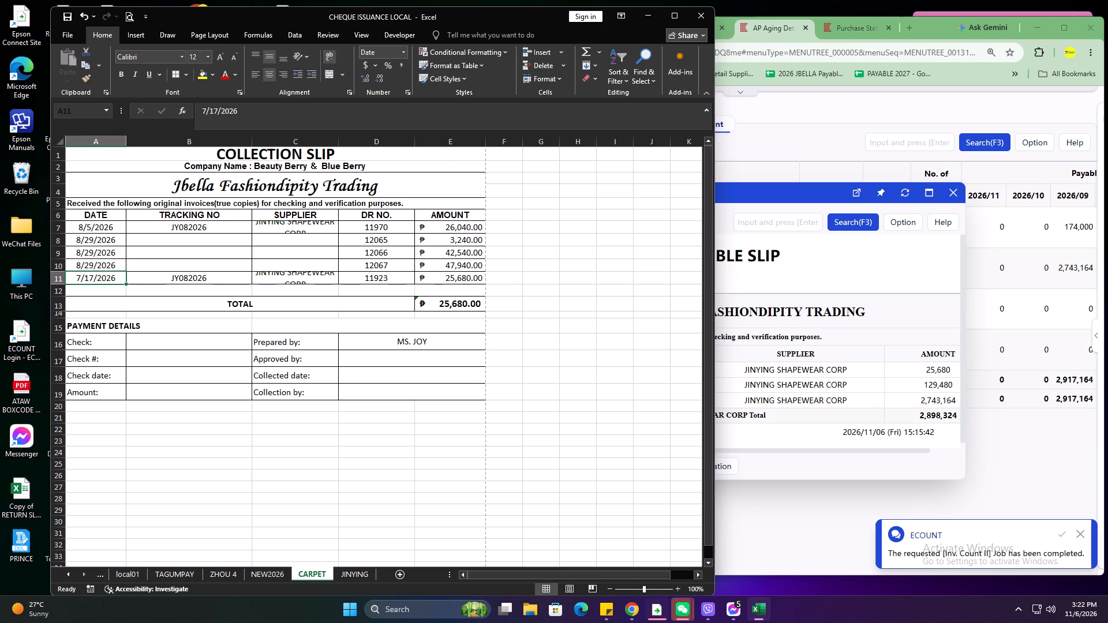
pyautogui.write('8/29/2026')
pyautogui.press('Right')
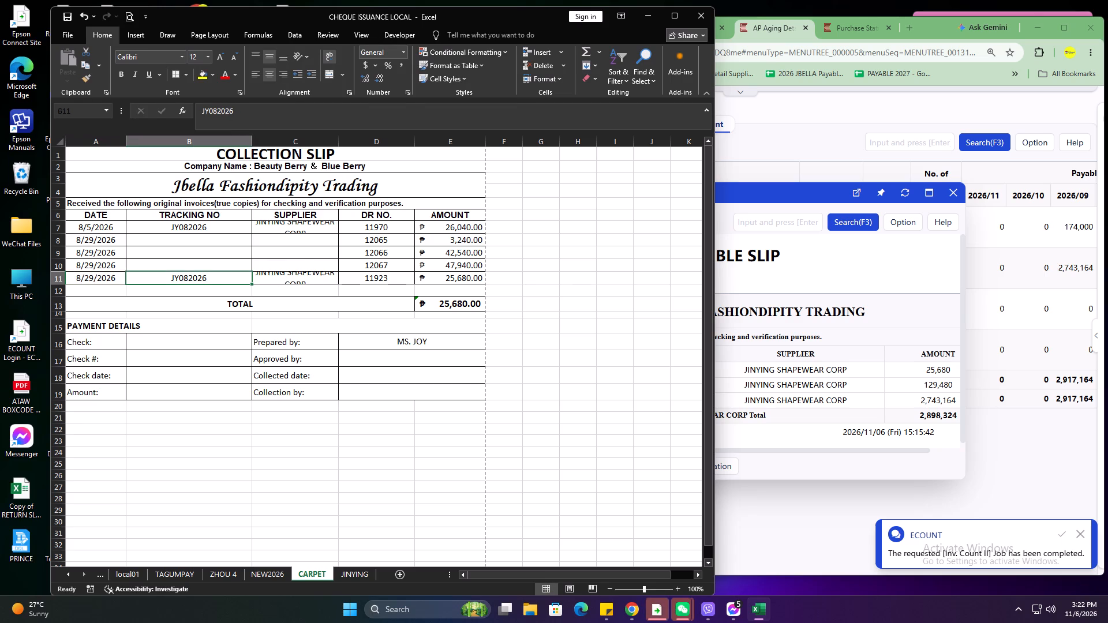
pyautogui.press('Right')
pyautogui.press('Right')
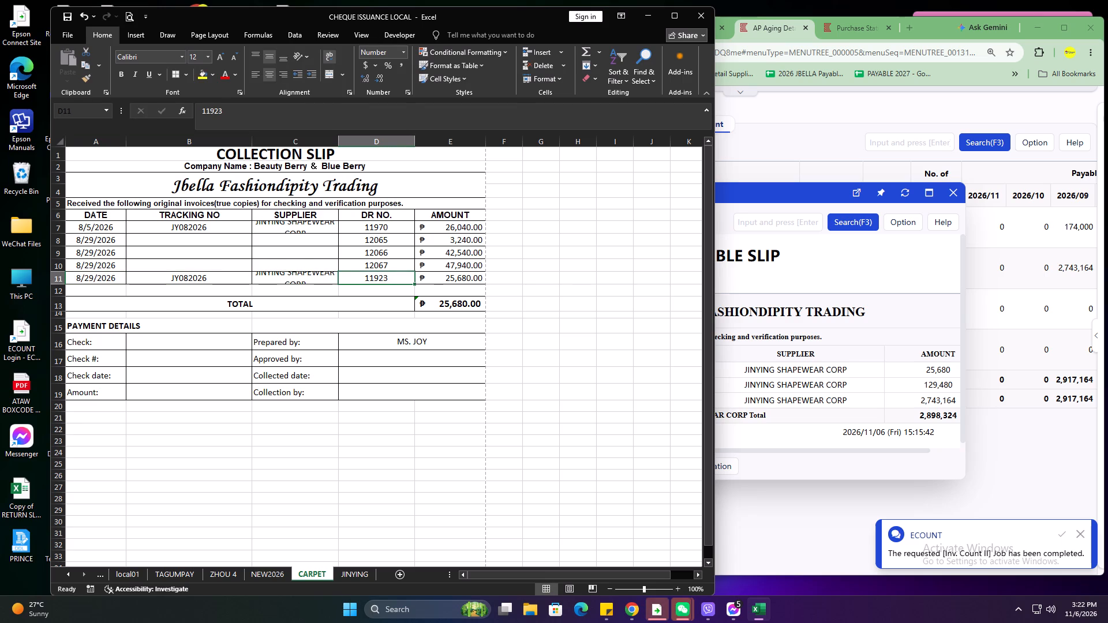
pyautogui.write('12068')
pyautogui.press('Right')
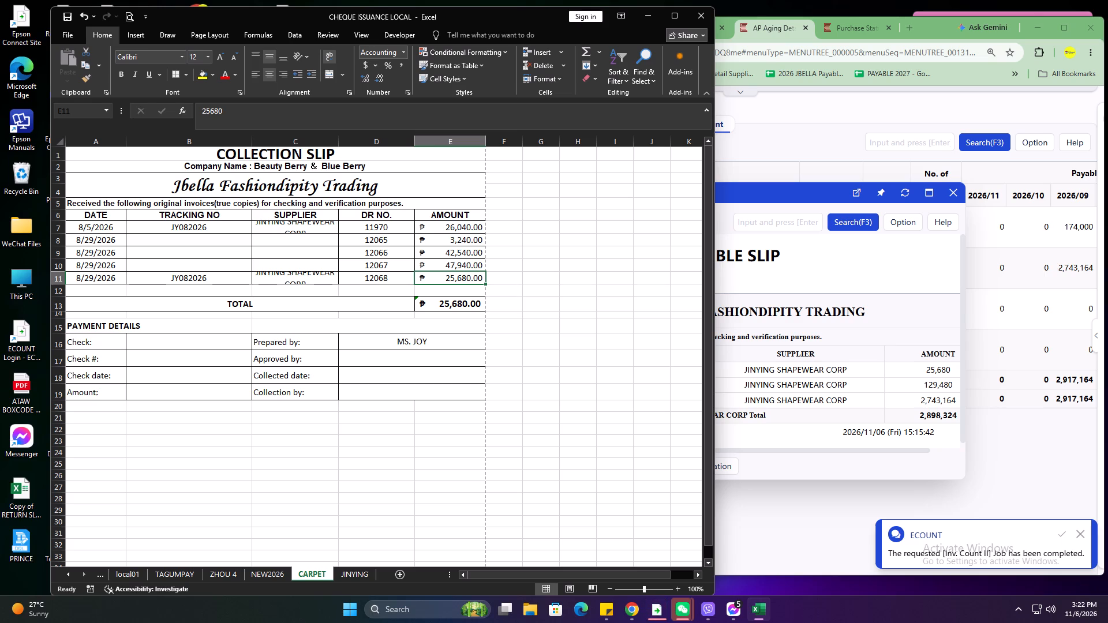
pyautogui.write('9720')
pyautogui.press('Return')
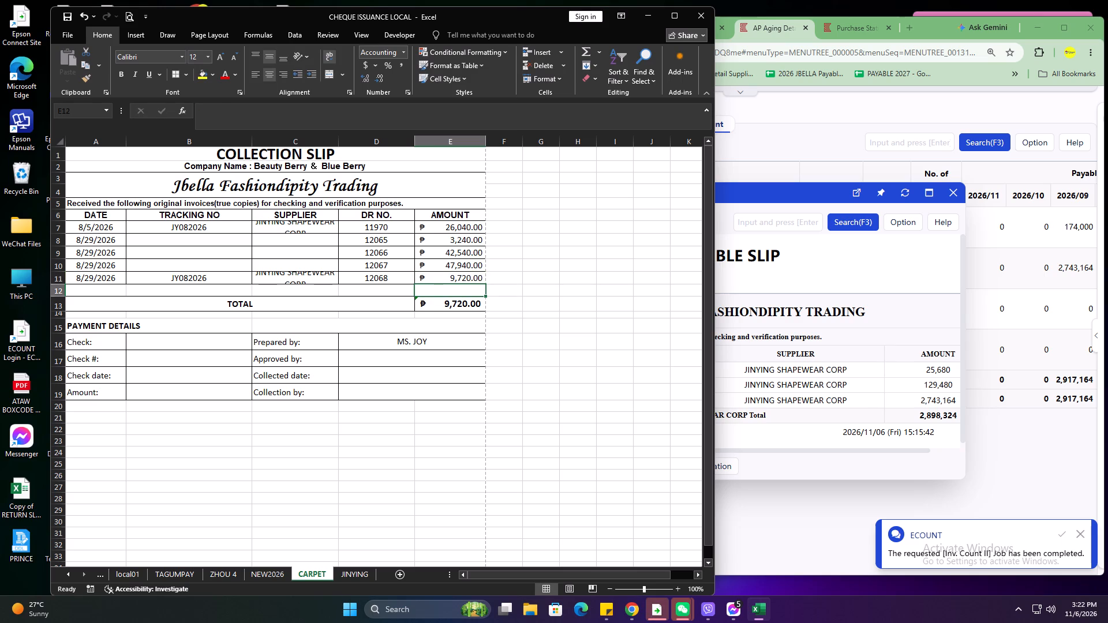
# Recalculate the collection slip's TOTAL with AutoSum over the invoice amounts.
pyautogui.click(441, 309)
pyautogui.hotkey('alt', '=')
pyautogui.press('Return')
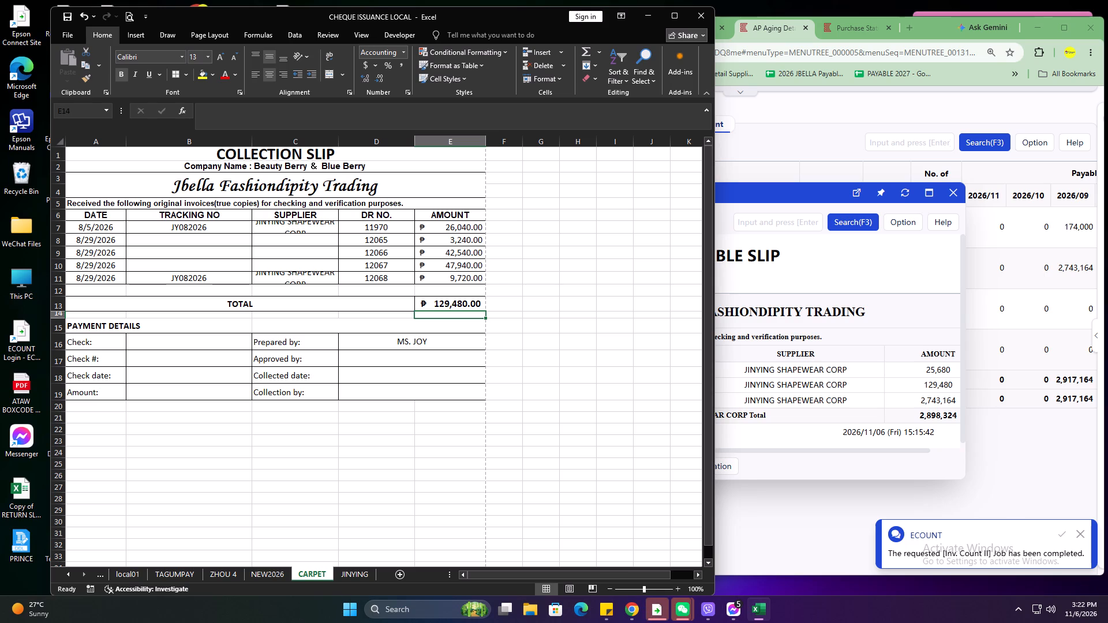
pyautogui.click(211, 220)
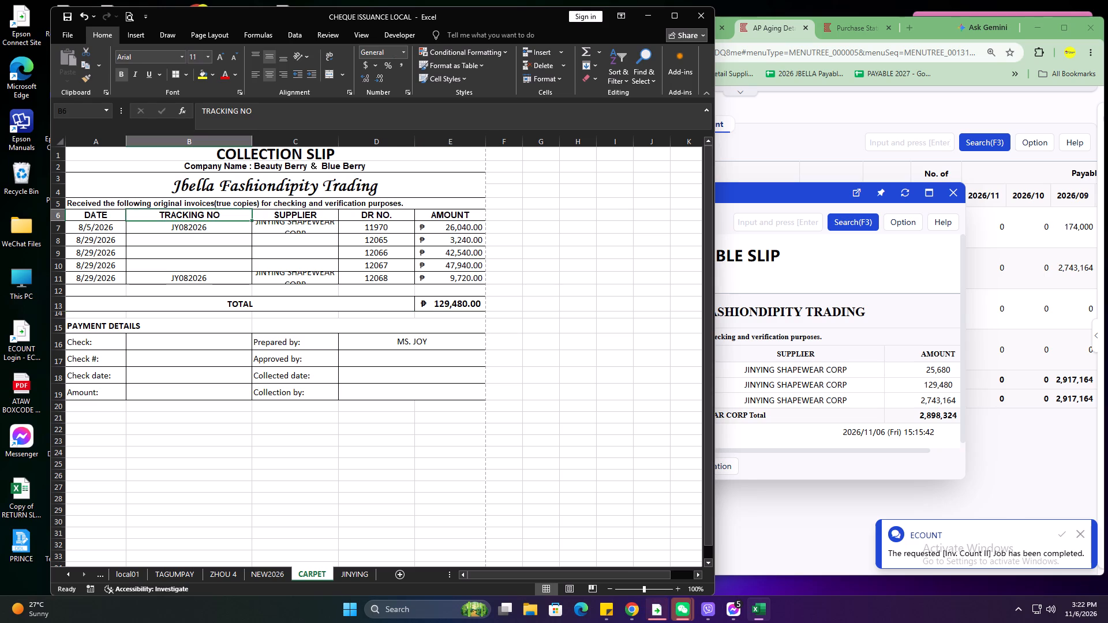
pyautogui.moveTo(212, 232); pyautogui.dragTo(215, 279)
pyautogui.click(331, 74)
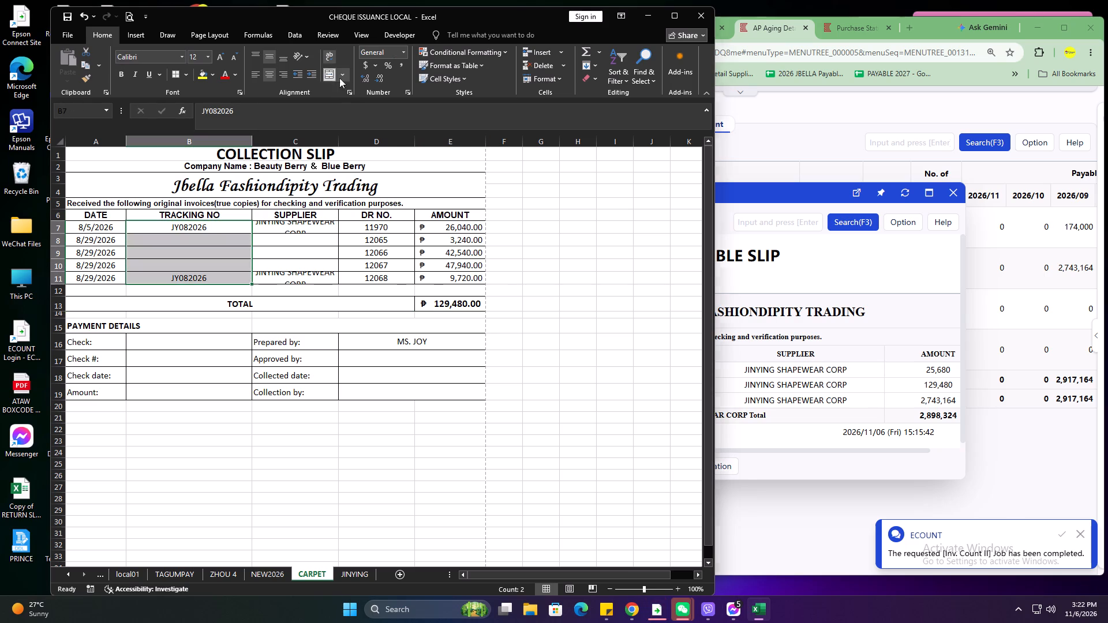
pyautogui.click(405, 331)
# Merge and center the SUPPLIER cells of rows 7 to 11, keeping JINYING SHAPEWEAR CORP.
pyautogui.moveTo(293, 223); pyautogui.dragTo(297, 279)
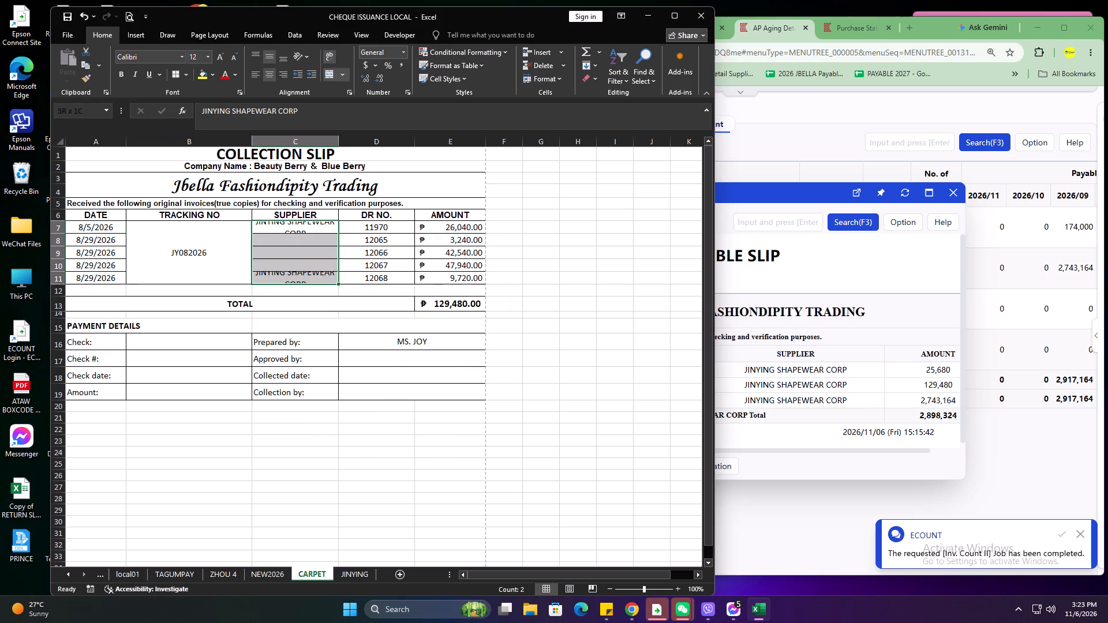
pyautogui.moveTo(297, 279); pyautogui.dragTo(298, 279)
pyautogui.click(332, 73)
pyautogui.click(414, 335)
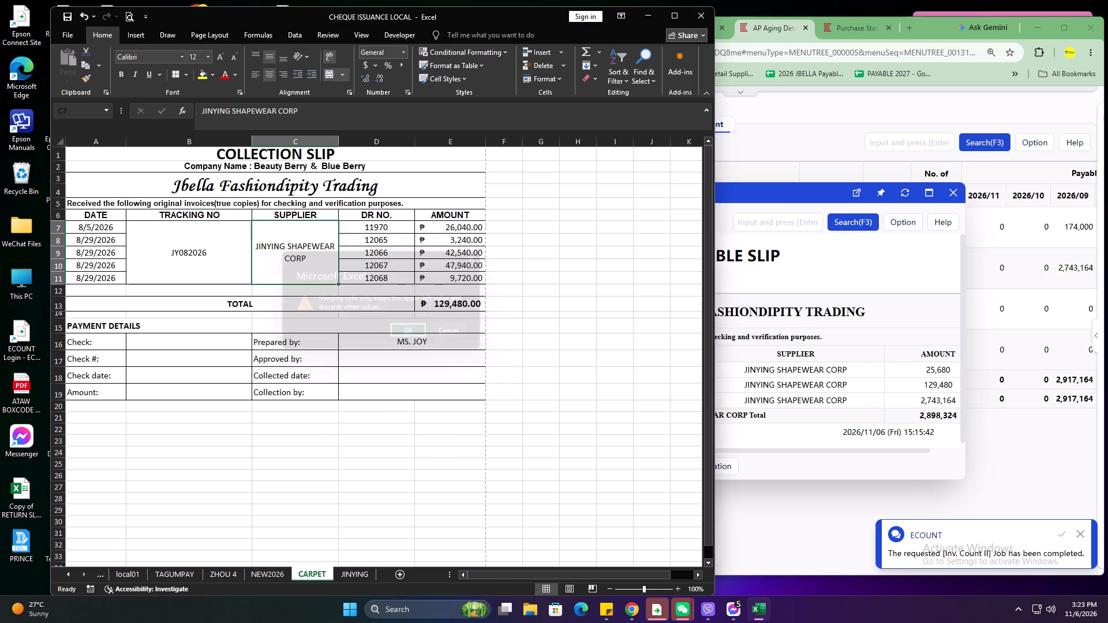
pyautogui.click(566, 287)
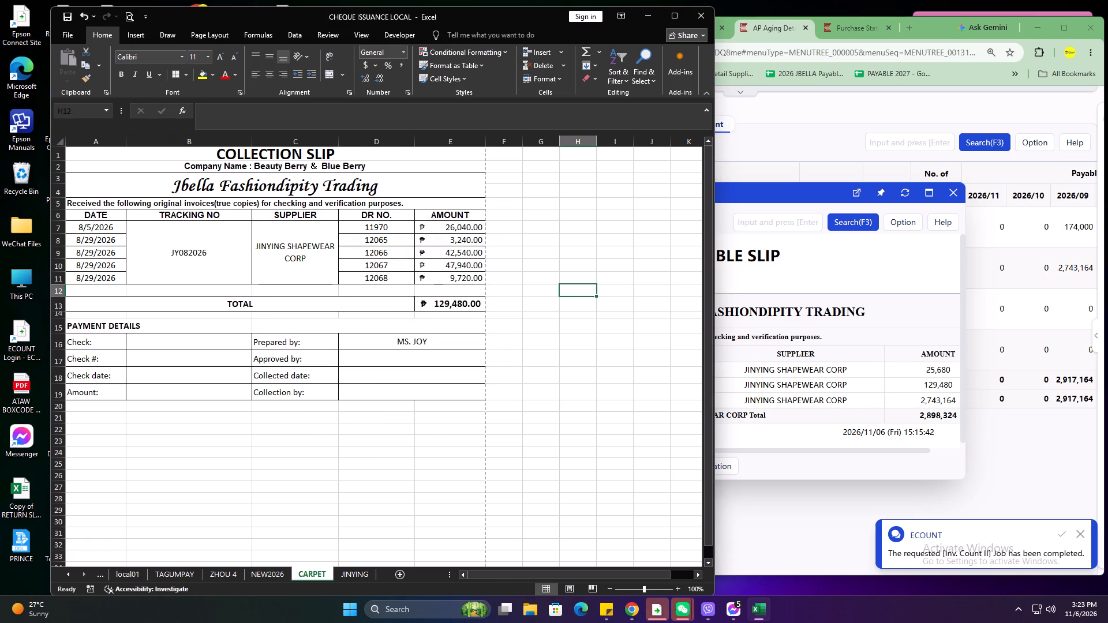
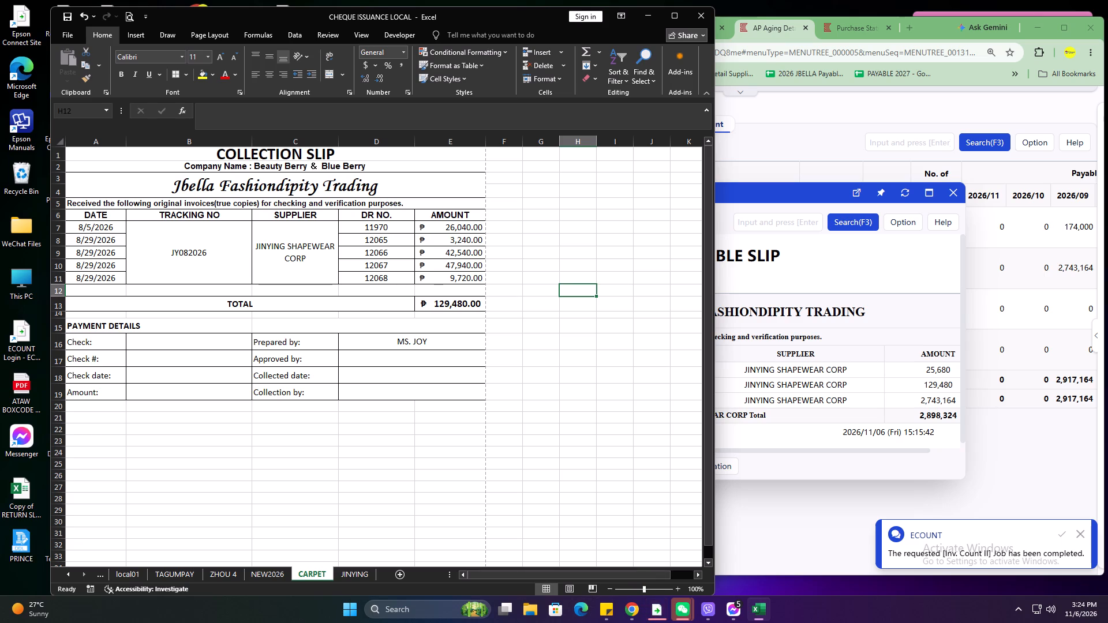
# Print one copy of the JY082026 collection slip on the OKI DATA CORP ML5500F printer.
pyautogui.hotkey('ctrl', 'p')
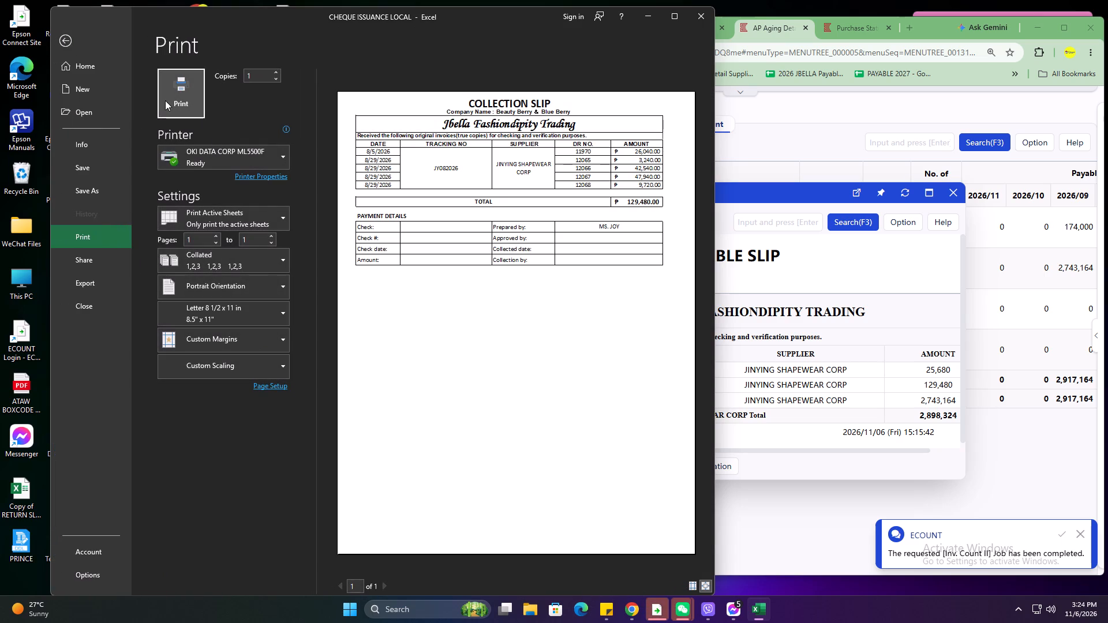
pyautogui.click(171, 100)
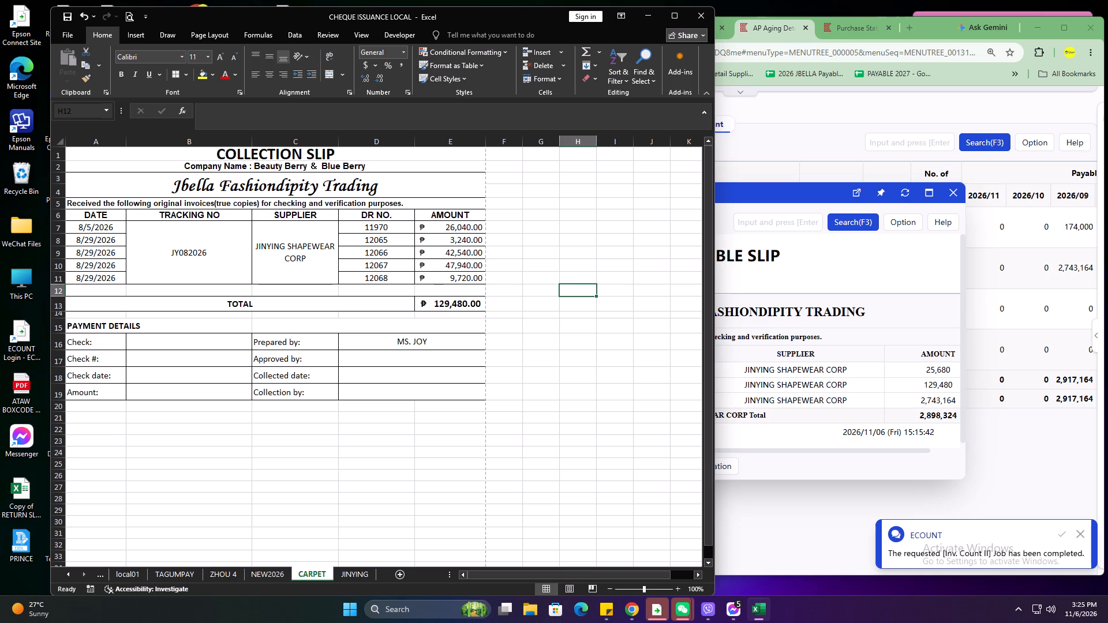
# Replace the collection slip's tracking number with JY092026, copied from ECOUNT's Payable Slip.
pyautogui.click(806, 296)
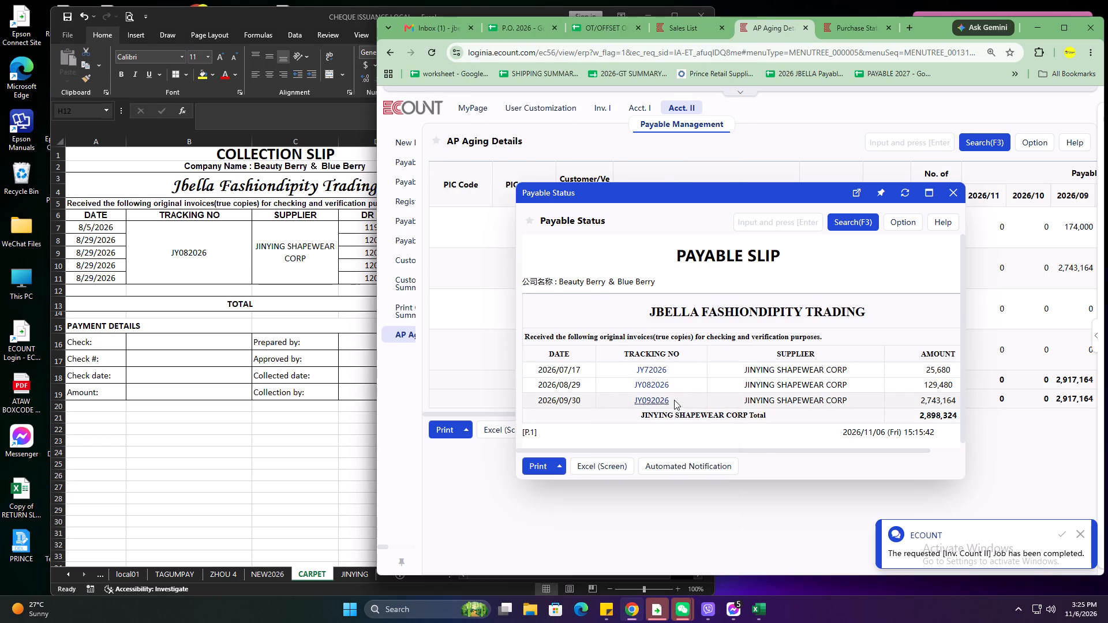
pyautogui.moveTo(679, 401); pyautogui.dragTo(632, 397)
pyautogui.hotkey('ctrl', 'c')
pyautogui.tripleClick(207, 265)
pyautogui.moveTo(224, 254); pyautogui.dragTo(199, 250)
pyautogui.tripleClick(199, 249)
pyautogui.click(199, 249)
pyautogui.hotkey('ctrl', 'v')
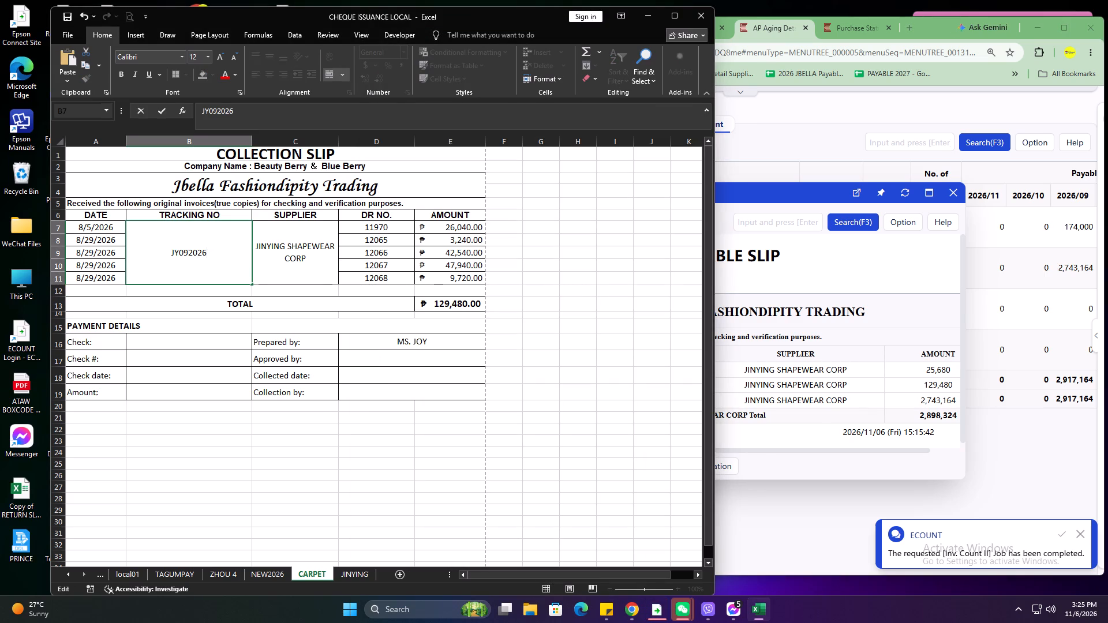
pyautogui.click(107, 264)
# Insert four blank rows among the collection slip's invoice lines: two above row 9, and two above row 8.
pyautogui.moveTo(58, 253); pyautogui.dragTo(60, 264)
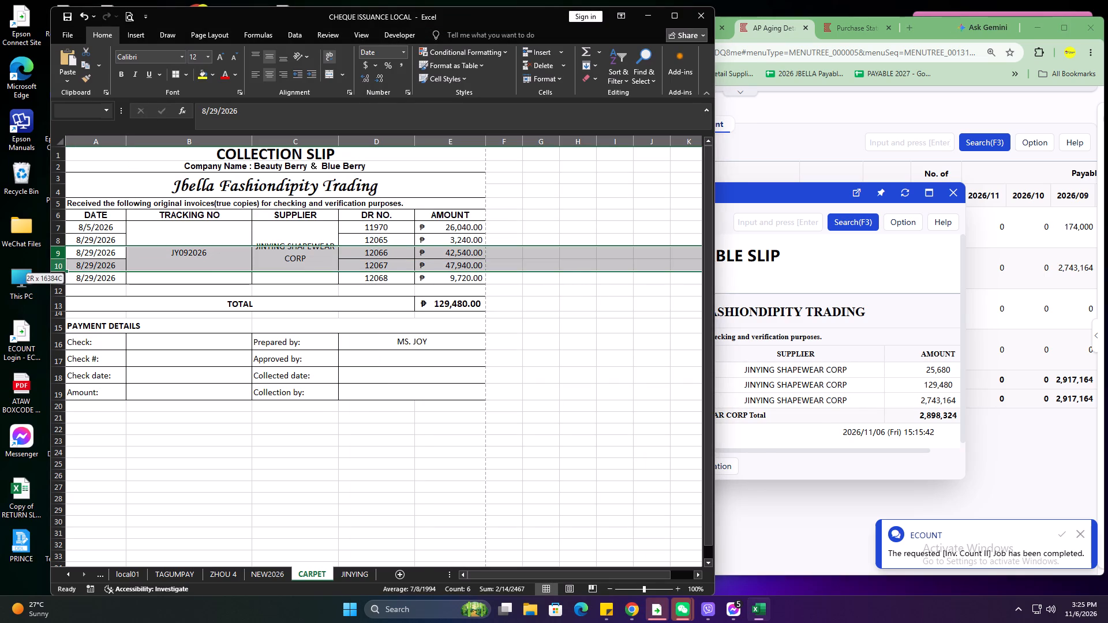
pyautogui.moveTo(60, 264); pyautogui.dragTo(60, 265)
pyautogui.rightClick(60, 265)
pyautogui.rightClick(84, 267)
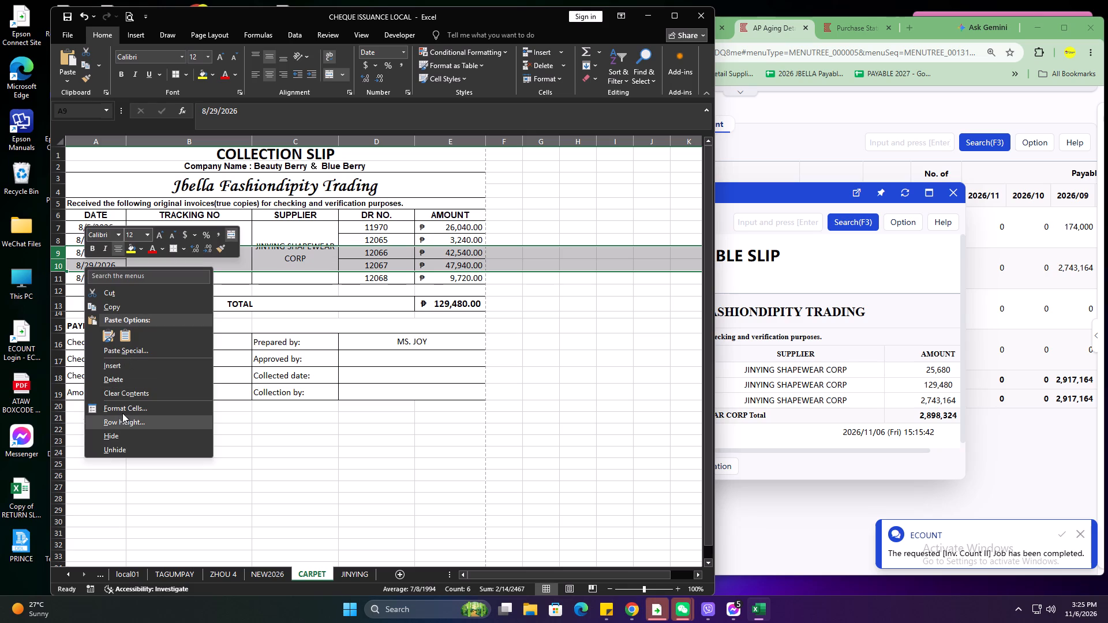
pyautogui.click(128, 363)
pyautogui.click(192, 313)
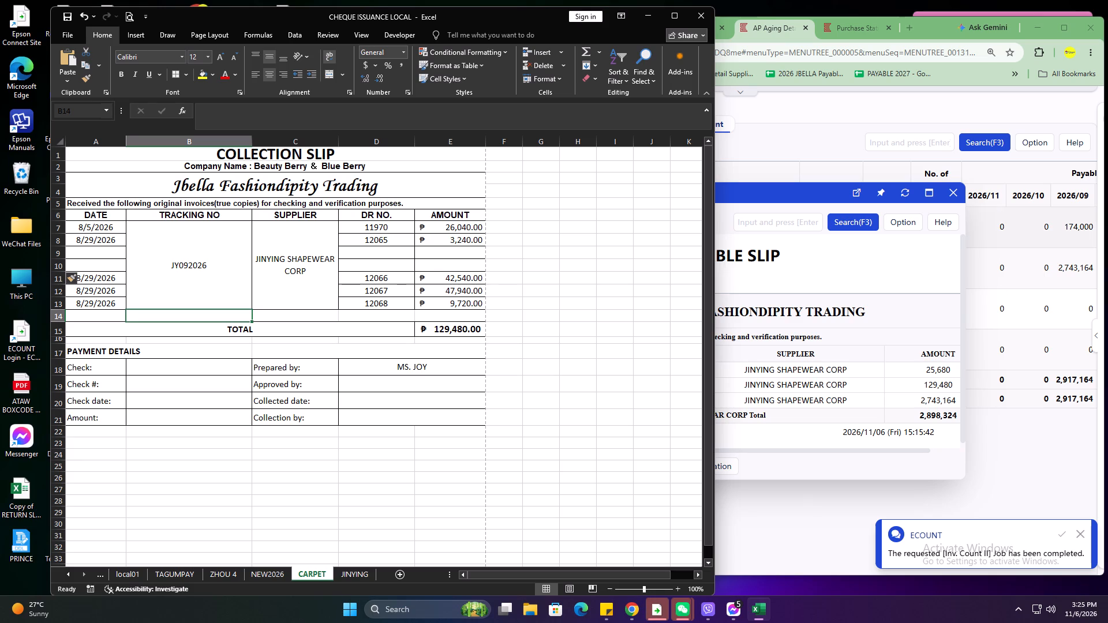
pyautogui.click(106, 223)
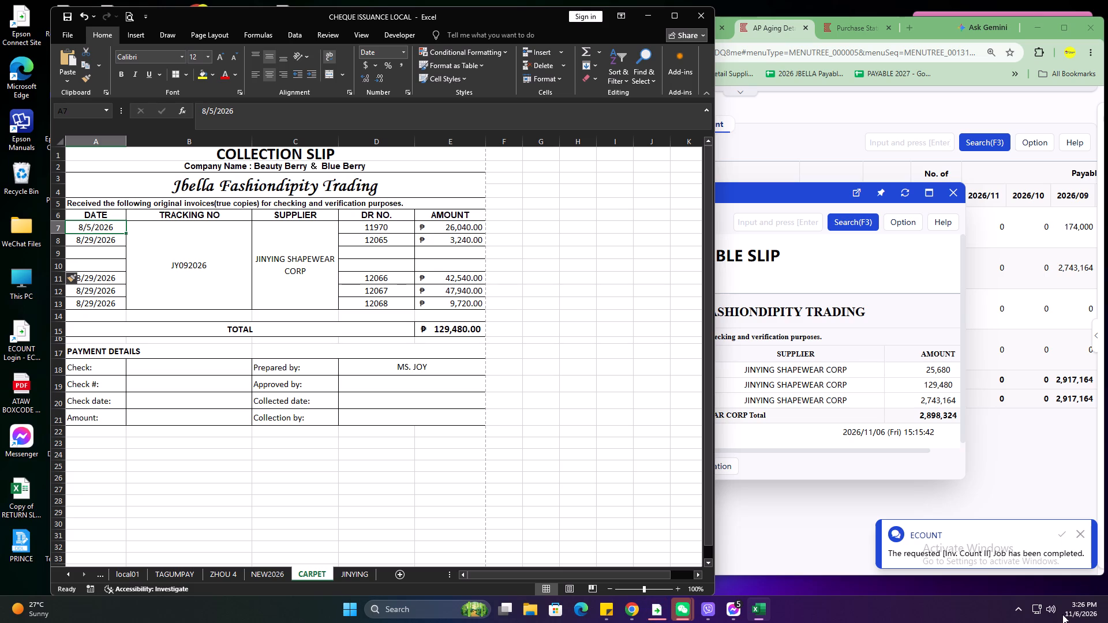
pyautogui.moveTo(59, 241); pyautogui.dragTo(59, 242)
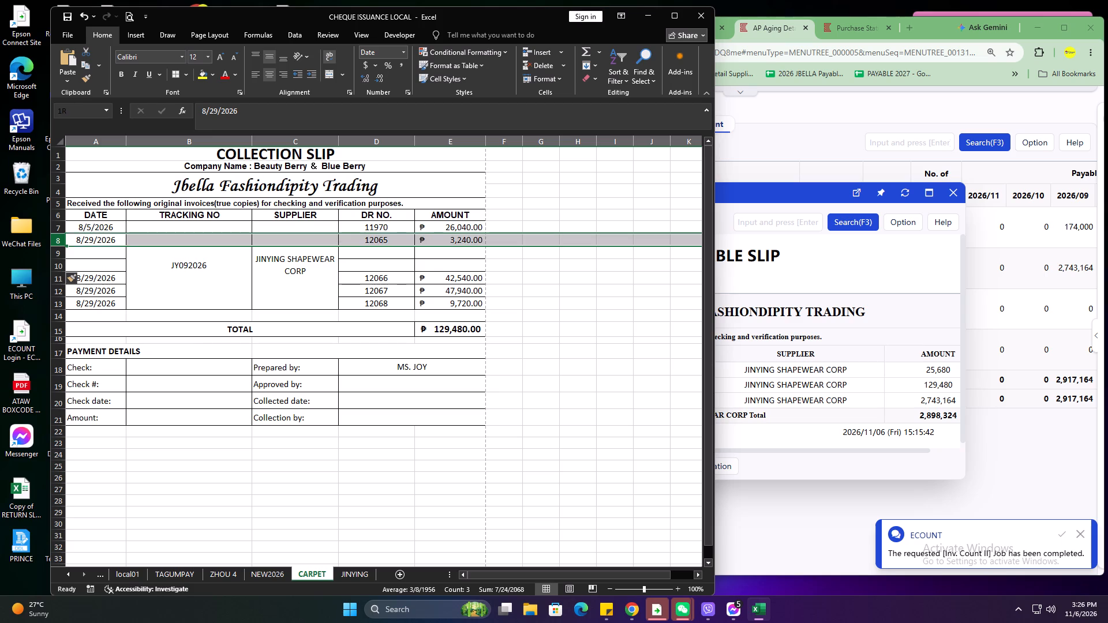
pyautogui.moveTo(59, 242); pyautogui.dragTo(59, 253)
pyautogui.rightClick(59, 253)
pyautogui.click(118, 350)
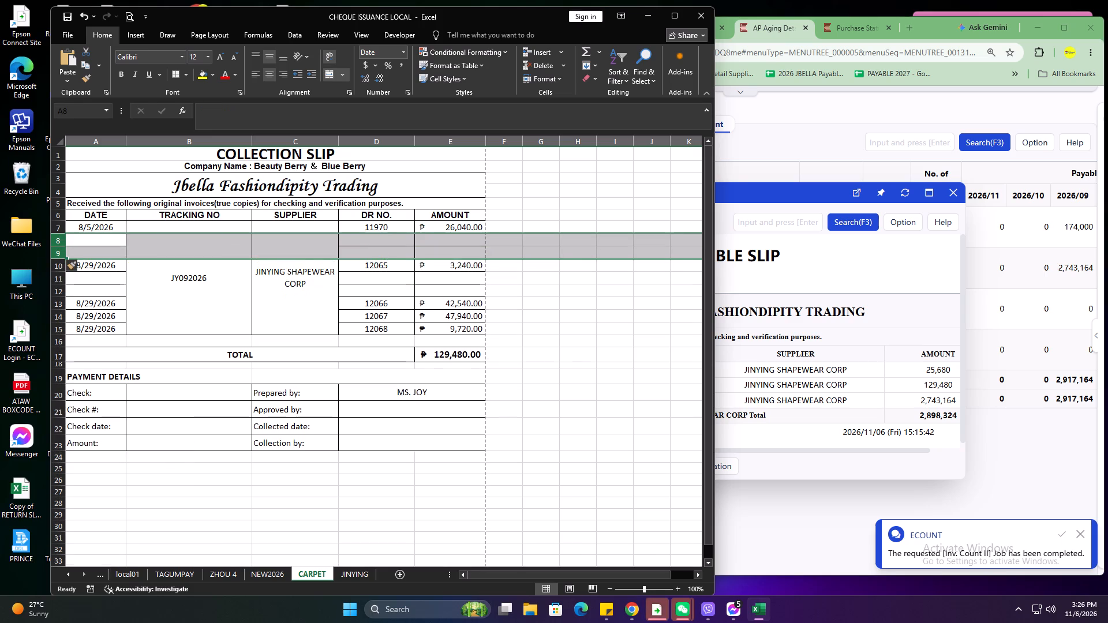
# Switch to ECOUNT in Chrome and open the Purchase List.
pyautogui.click(855, 138)
pyautogui.click(681, 25)
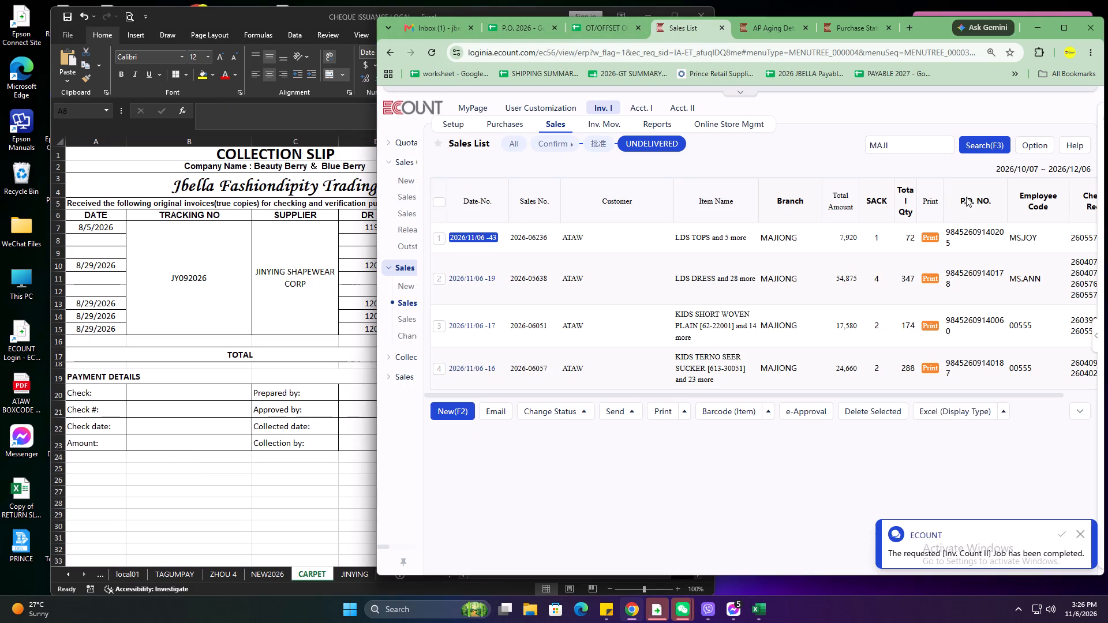
pyautogui.click(991, 140)
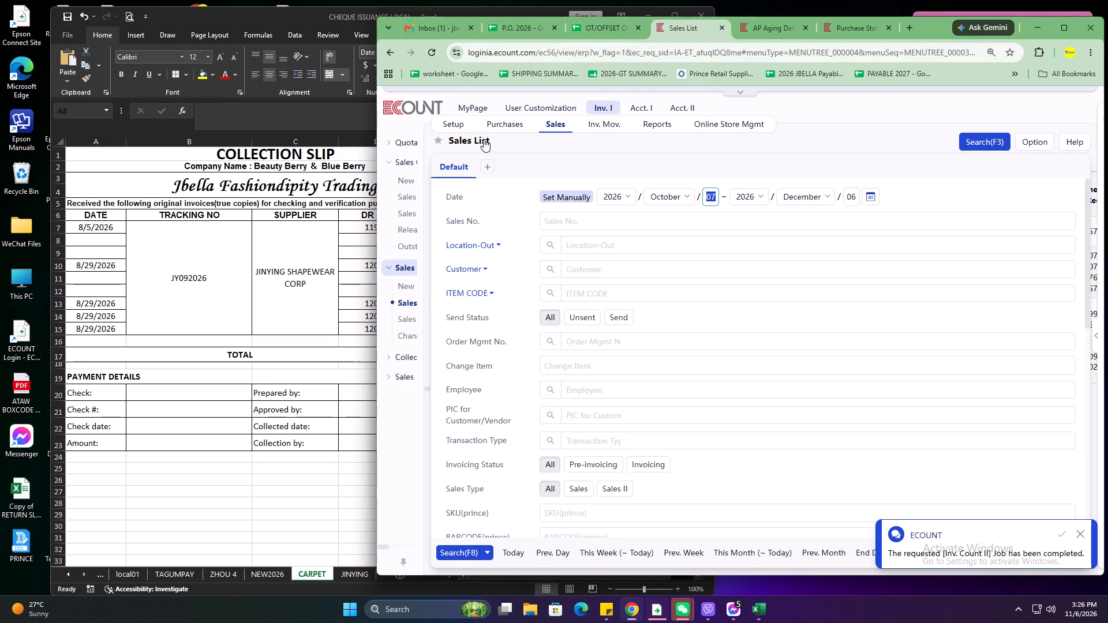
pyautogui.click(522, 118)
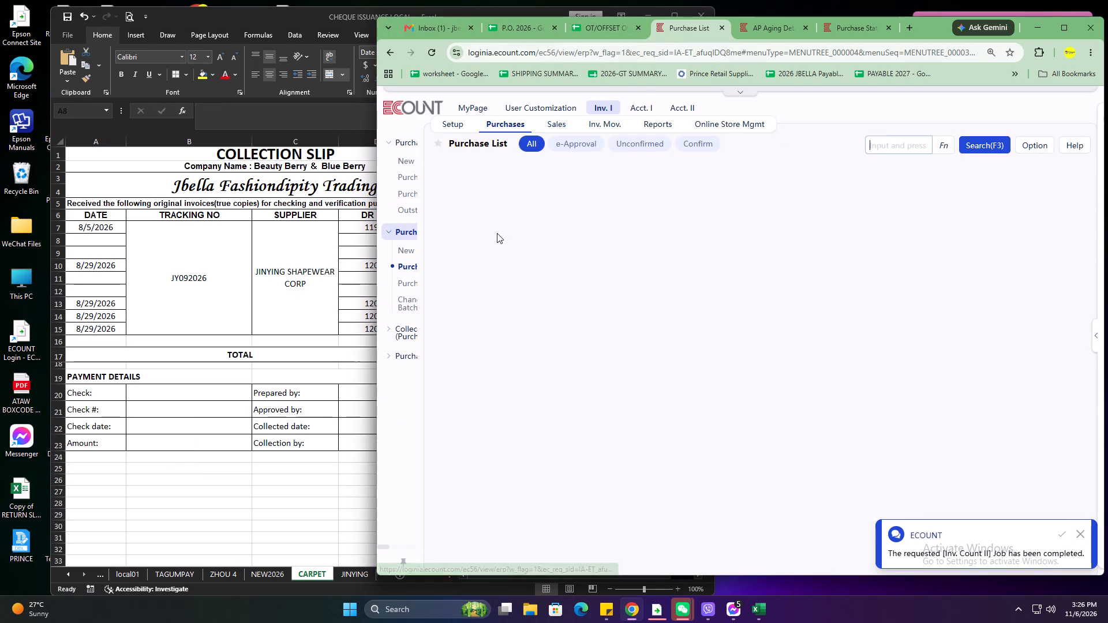
# Set the Purchase List search period to 2026 September 01 through 2026 September 30.
pyautogui.click(993, 143)
pyautogui.click(986, 147)
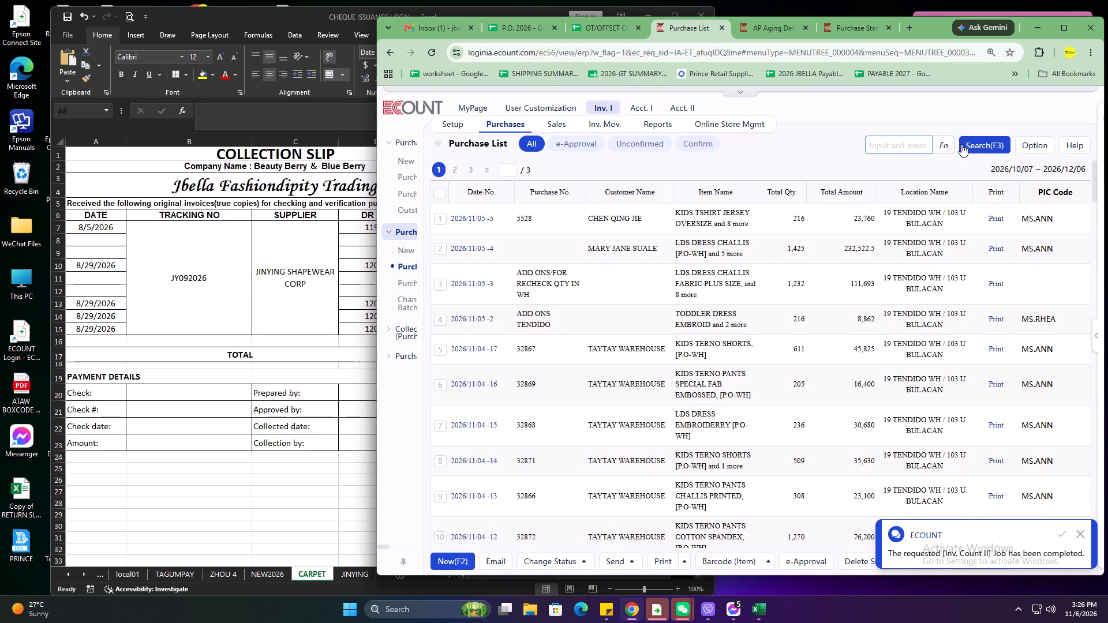
pyautogui.click(961, 144)
pyautogui.click(656, 209)
pyautogui.click(659, 197)
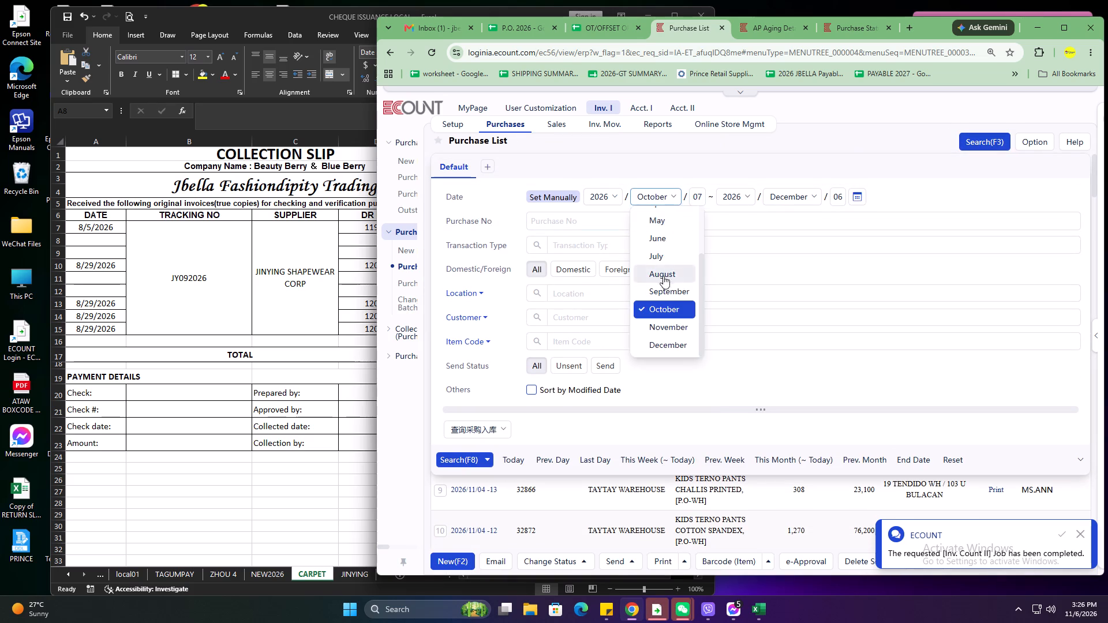
pyautogui.click(663, 292)
pyautogui.click(705, 194)
pyautogui.press('1')
pyautogui.click(810, 197)
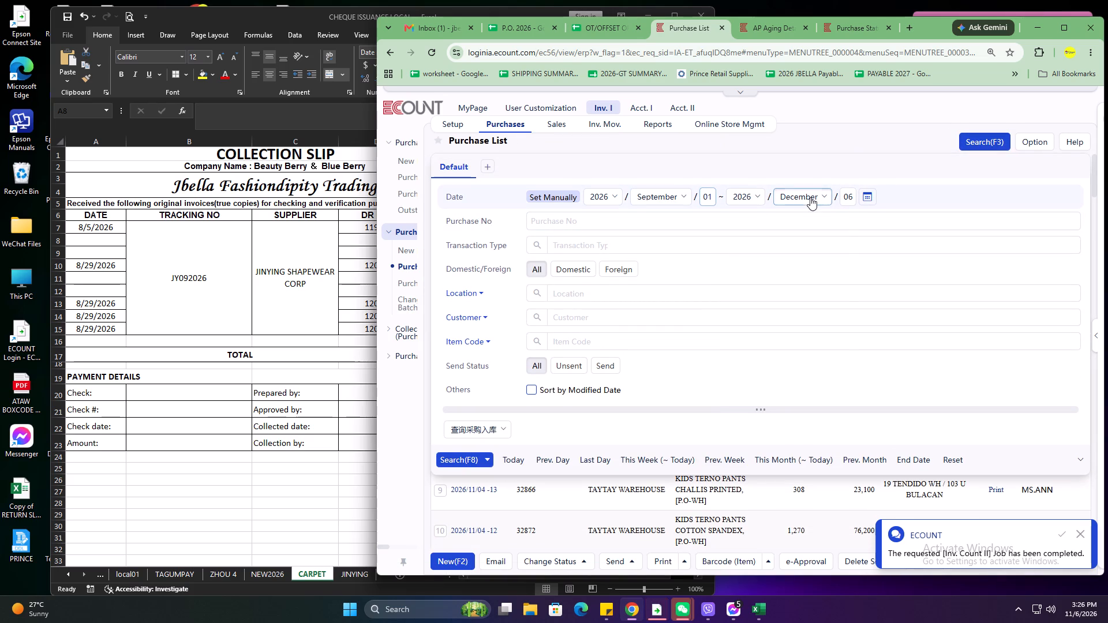
pyautogui.click(797, 295)
pyautogui.click(847, 203)
pyautogui.write('30')
pyautogui.press('BackSpace')
pyautogui.press('1')
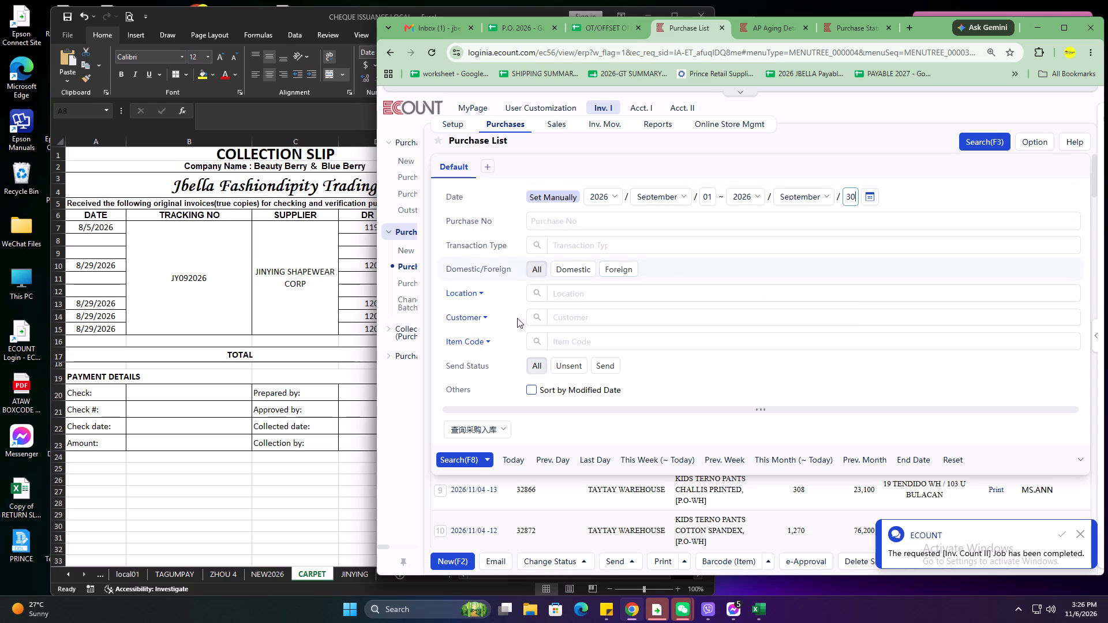
# Filter the purchases by customer JINYING SHAPEWEAR CORP, looked up with JINY, and run the search.
pyautogui.click(568, 310)
pyautogui.write('JINY')
pyautogui.press('Return')
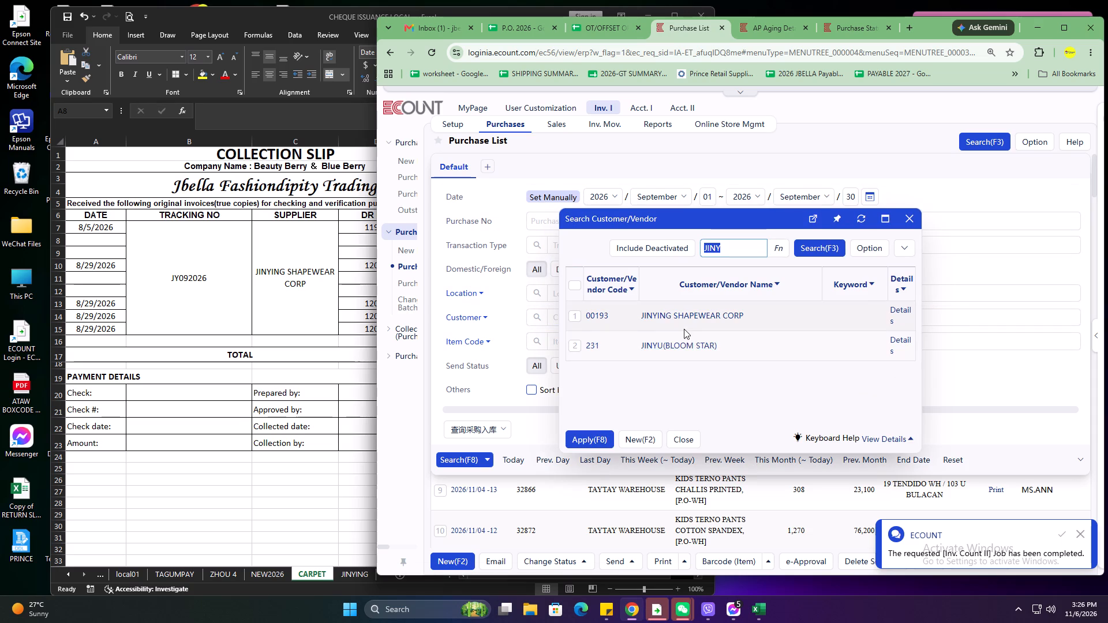
pyautogui.click(697, 303)
pyautogui.doubleClick(697, 308)
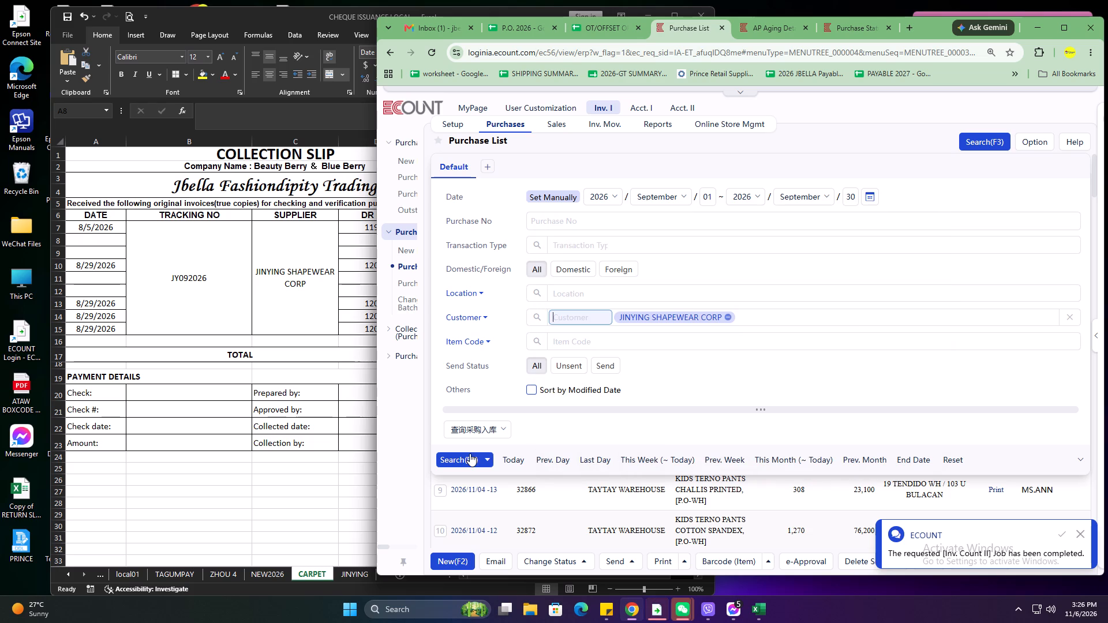
pyautogui.click(470, 453)
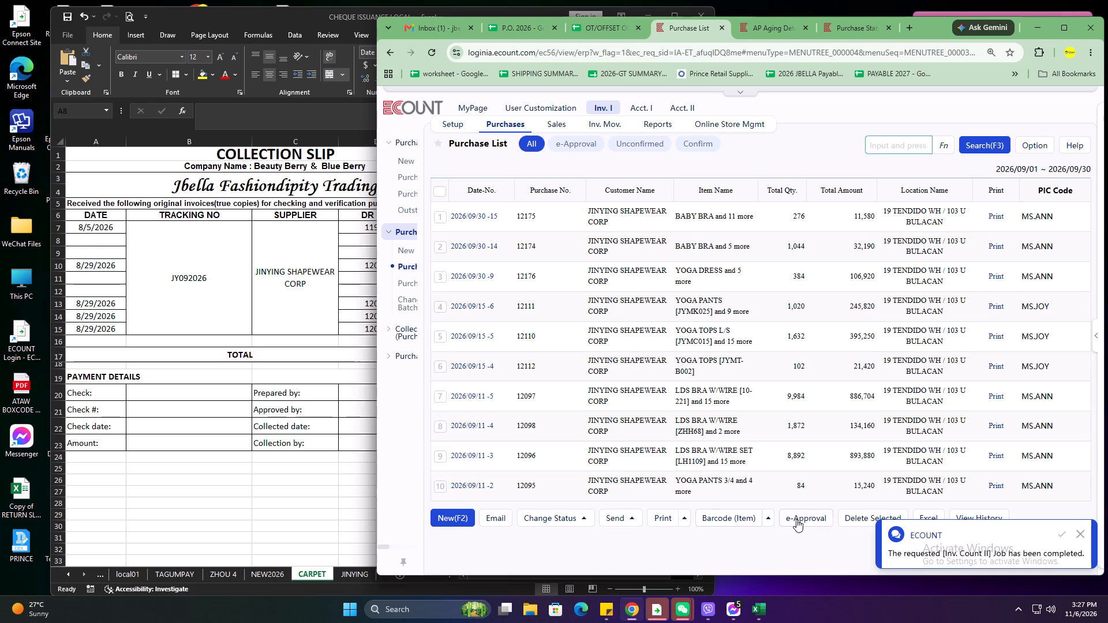
# Export the September purchase list to Excel, open the file for editing and move its window clear of the collection slip.
pyautogui.click(927, 516)
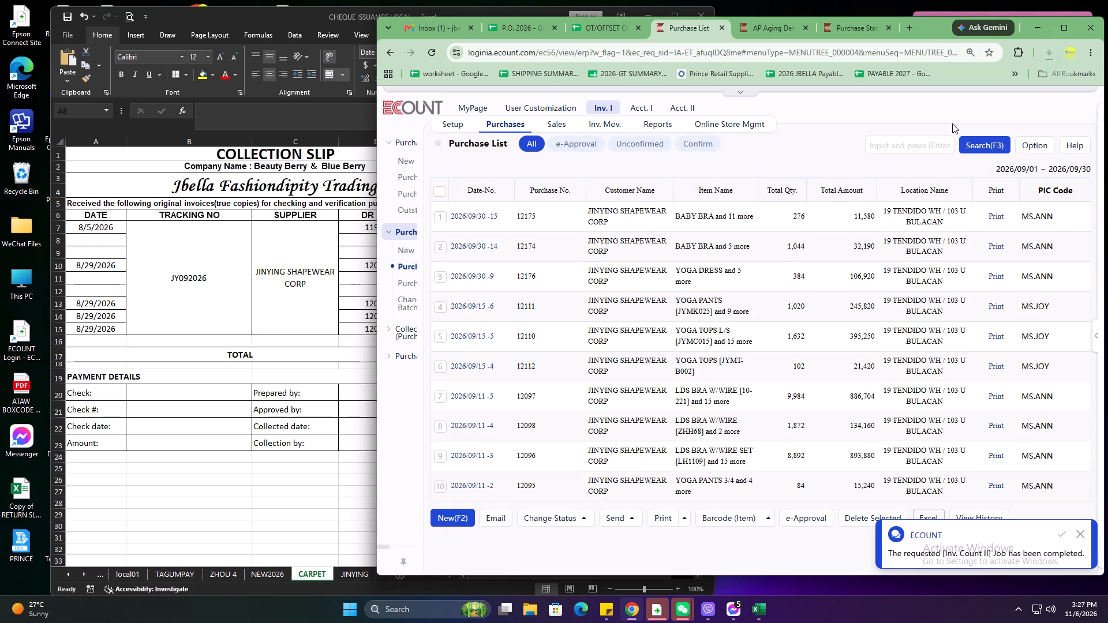
pyautogui.click(963, 82)
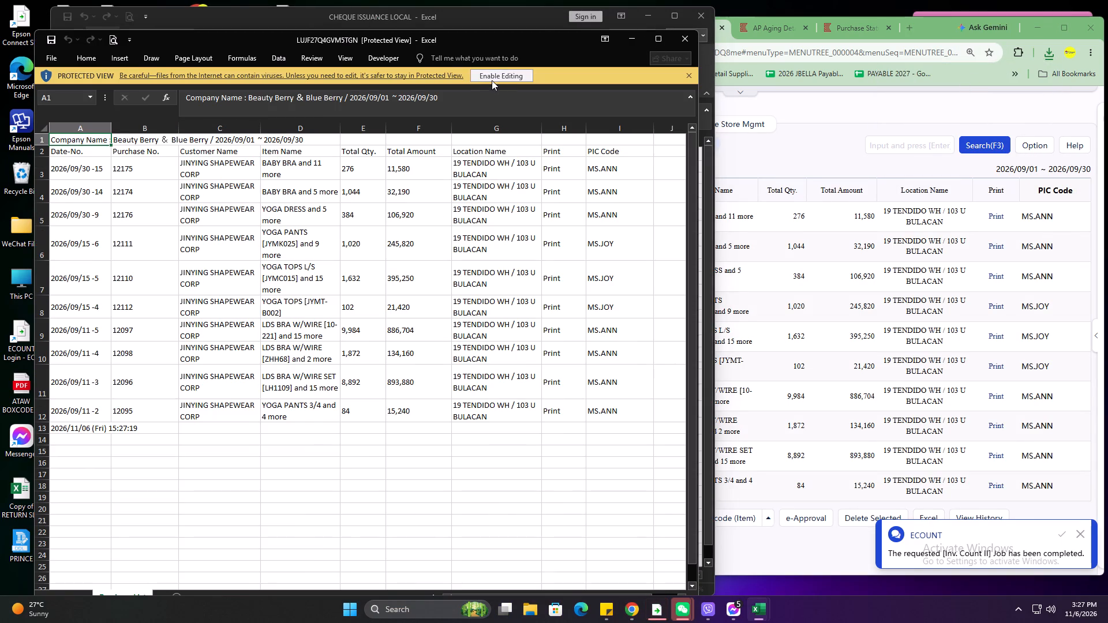
pyautogui.click(492, 80)
pyautogui.moveTo(465, 43); pyautogui.dragTo(564, 34)
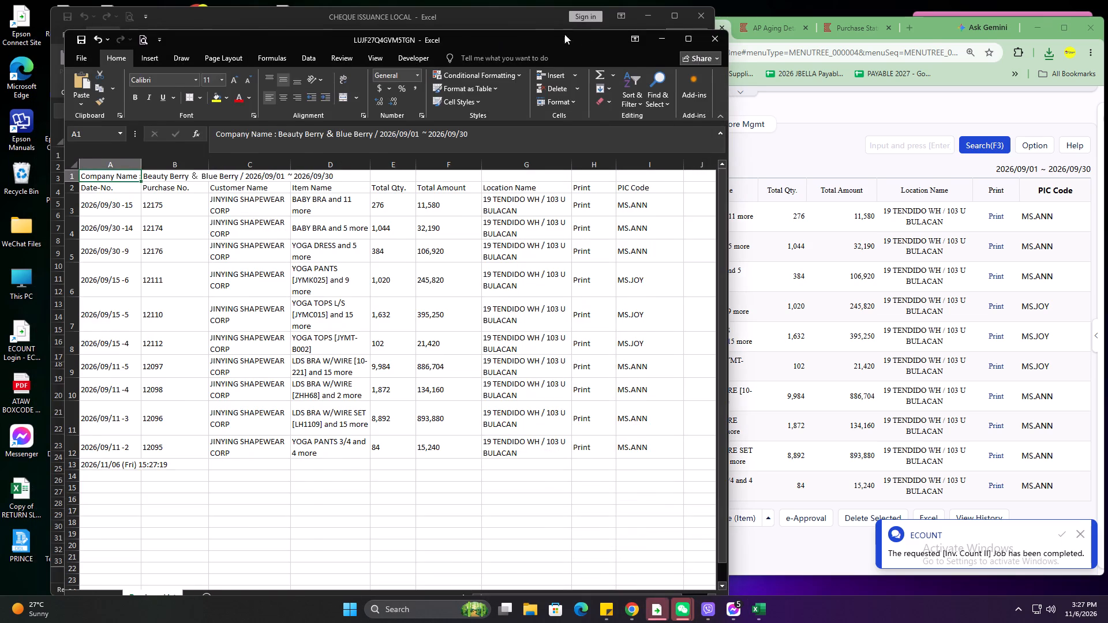
pyautogui.moveTo(564, 34); pyautogui.dragTo(659, 32)
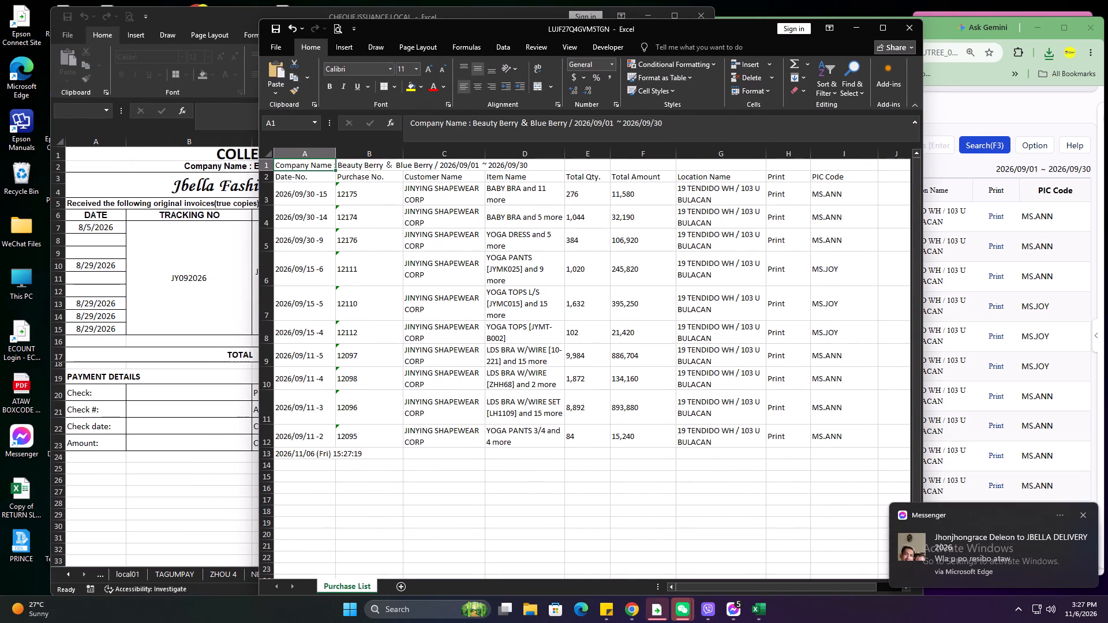
# Sort the exported purchase list by Purchase No. in ascending order.
pyautogui.rightClick(366, 360)
pyautogui.click(408, 253)
pyautogui.click(529, 255)
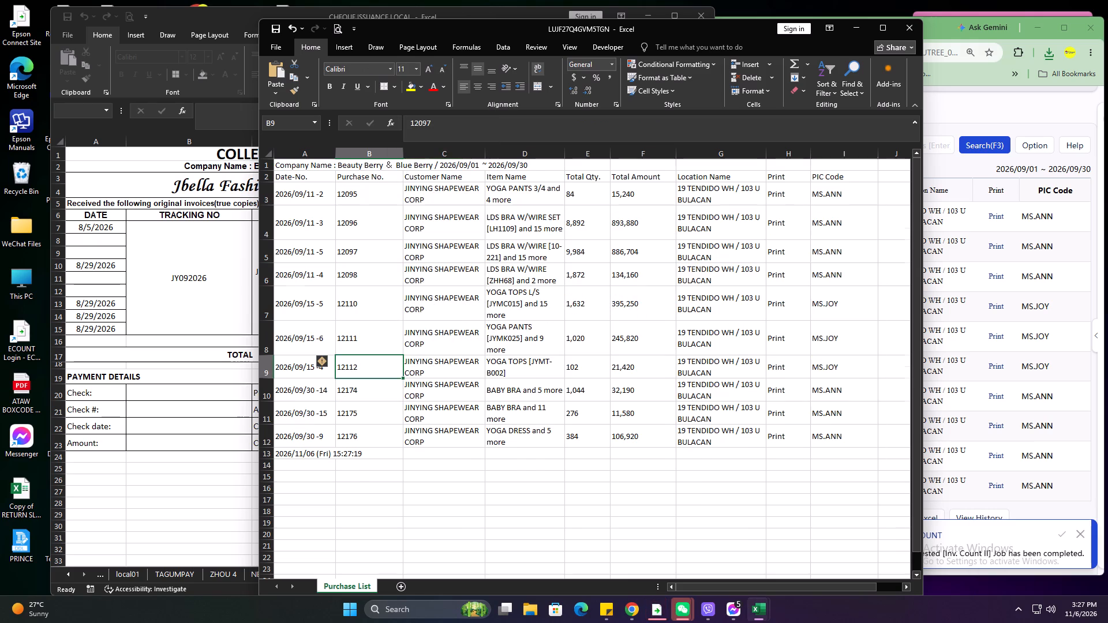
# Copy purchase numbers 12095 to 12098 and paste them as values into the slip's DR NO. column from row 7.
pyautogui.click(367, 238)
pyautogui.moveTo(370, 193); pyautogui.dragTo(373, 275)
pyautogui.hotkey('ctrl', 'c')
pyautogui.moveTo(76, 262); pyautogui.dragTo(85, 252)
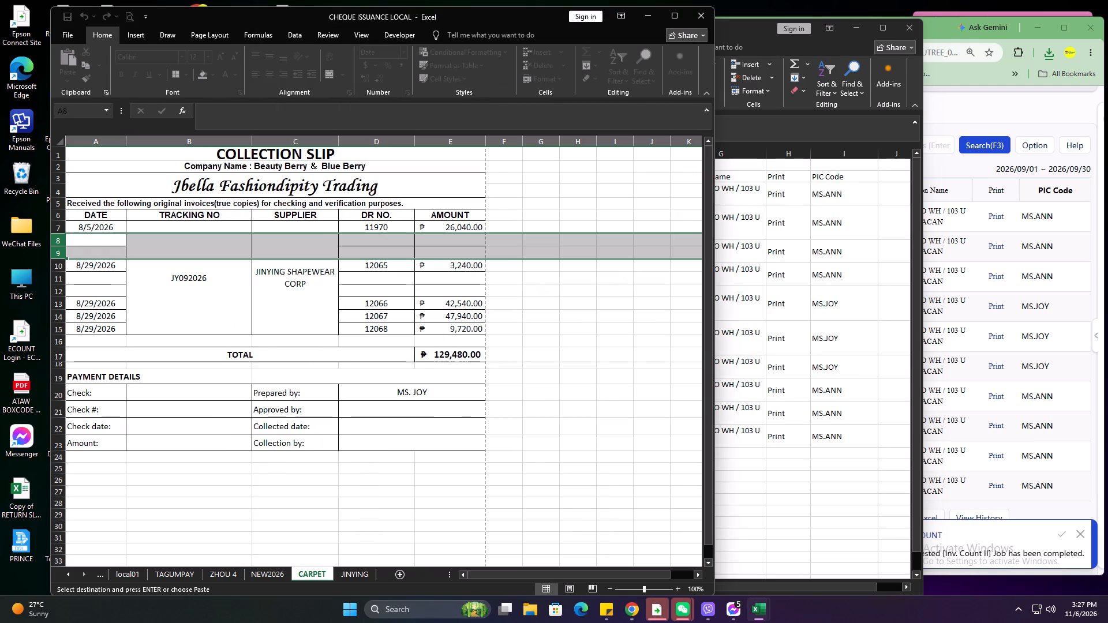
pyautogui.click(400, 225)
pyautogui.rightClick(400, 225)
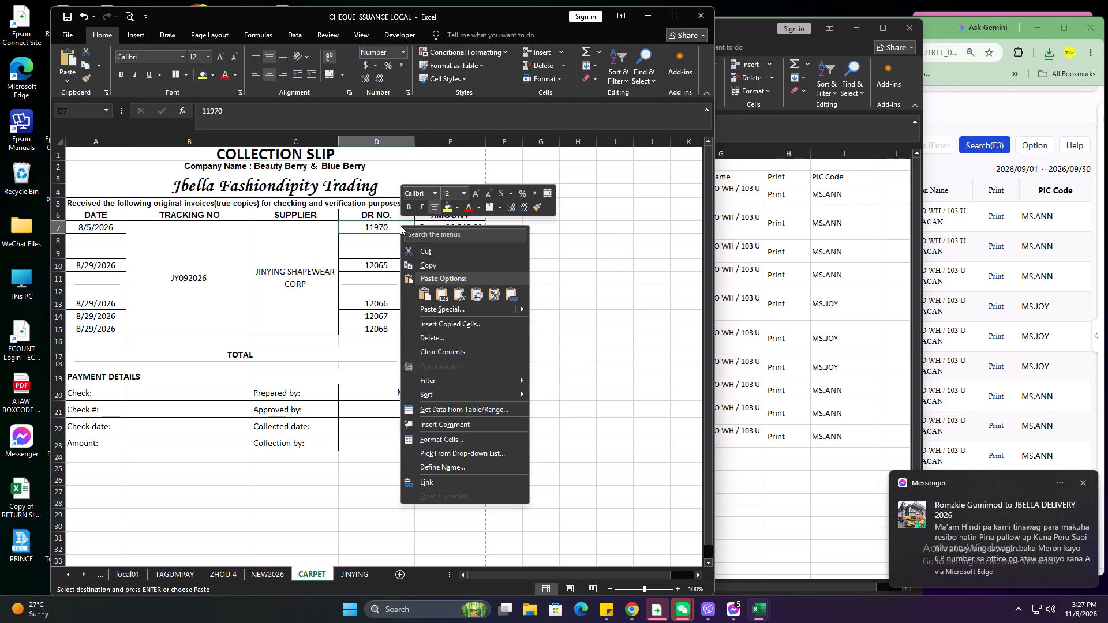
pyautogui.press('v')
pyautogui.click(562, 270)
# Delete the Customer Name, Item Name and Total Qty. columns from the exported purchase list.
pyautogui.click(755, 230)
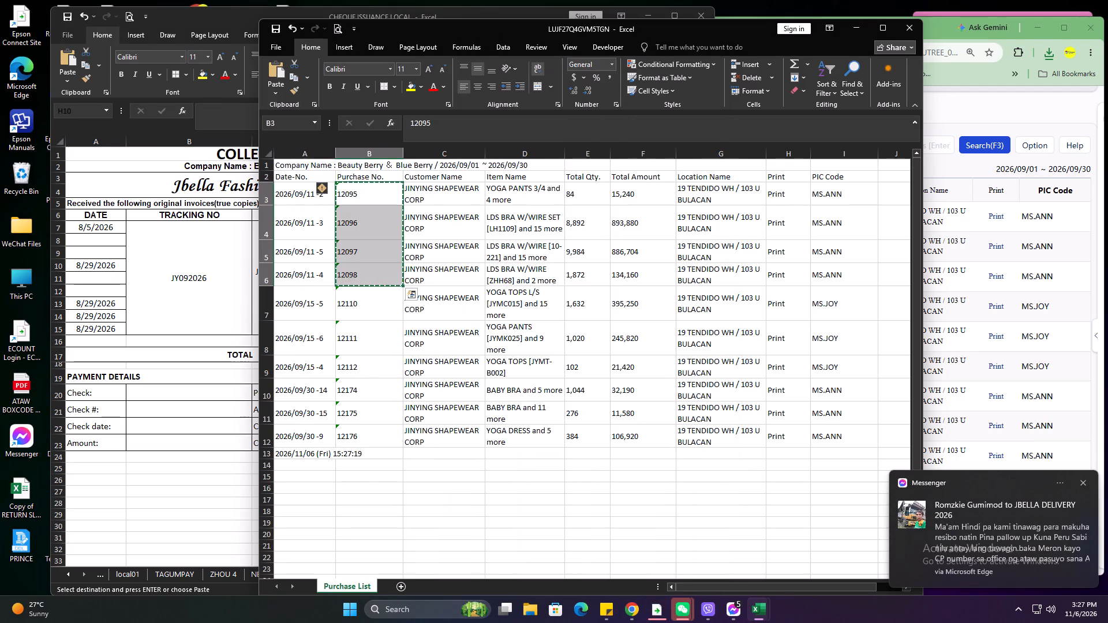
pyautogui.moveTo(635, 194); pyautogui.dragTo(635, 202)
pyautogui.moveTo(454, 156); pyautogui.dragTo(572, 160)
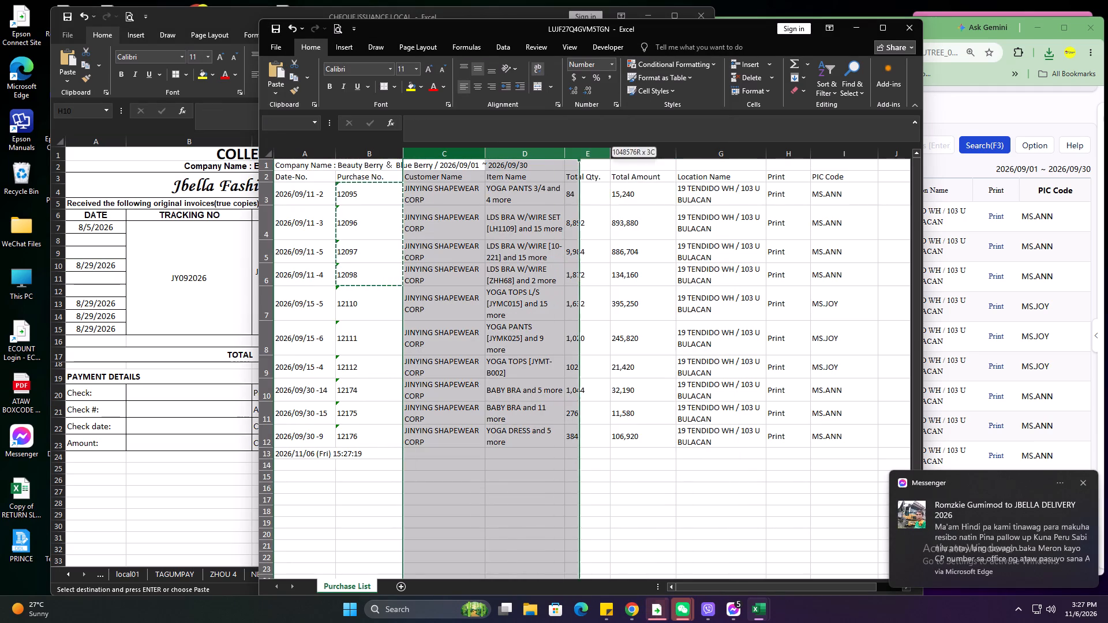
pyautogui.moveTo(572, 160); pyautogui.dragTo(573, 160)
pyautogui.rightClick(573, 160)
pyautogui.click(595, 275)
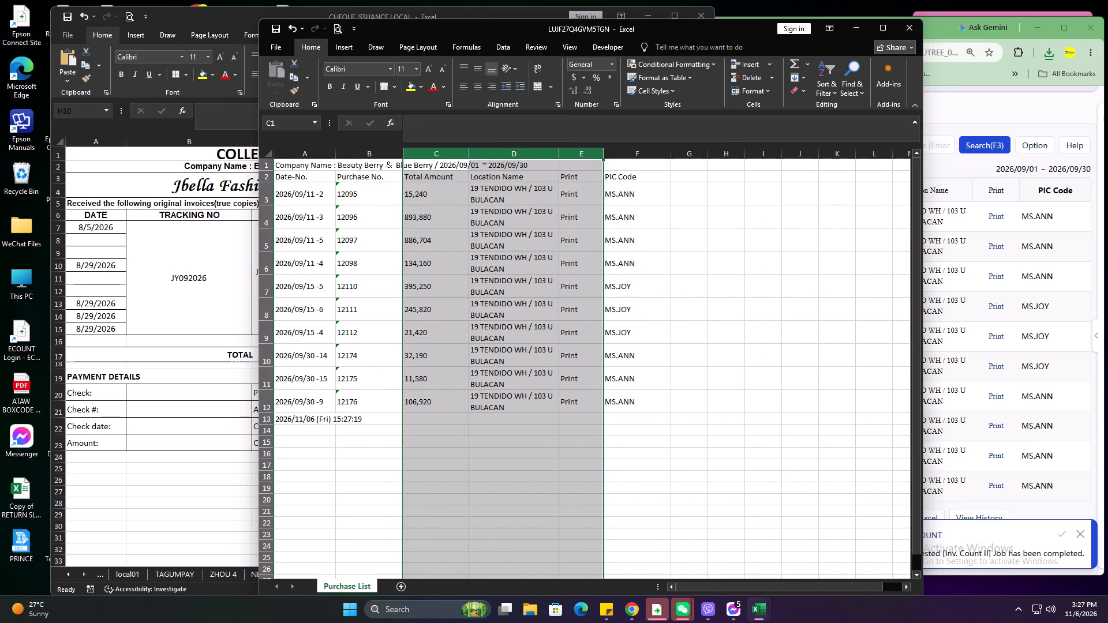
# Copy purchase numbers 12095 to 12098 with their total amounts and paste them as values into the slip's DR NO. and AMOUNT cells from row 7.
pyautogui.moveTo(364, 190); pyautogui.dragTo(425, 278)
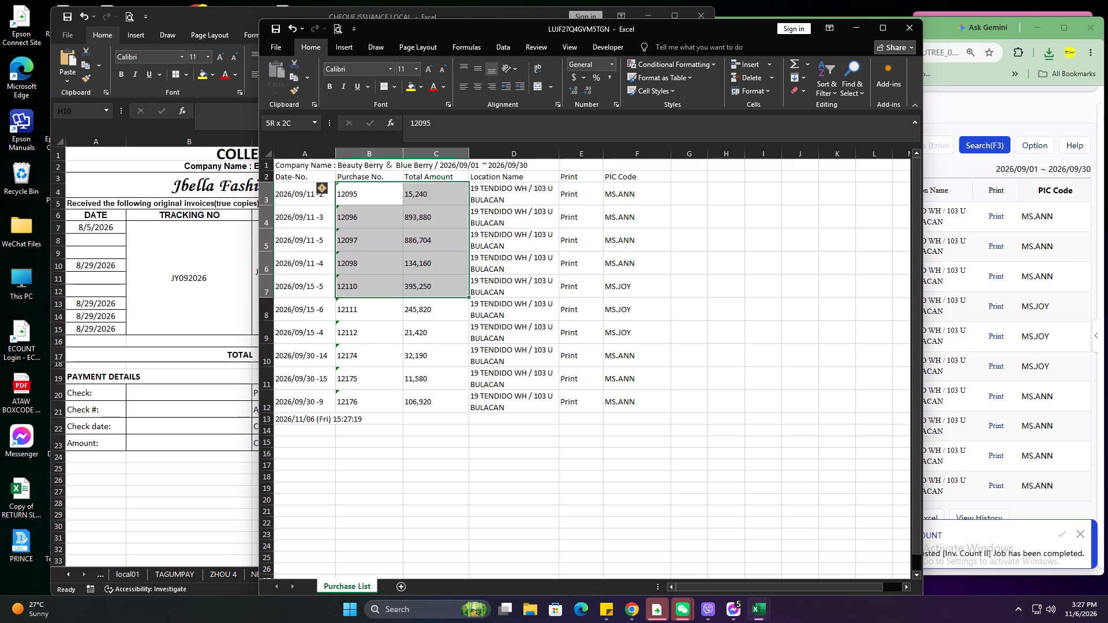
pyautogui.moveTo(425, 278); pyautogui.dragTo(426, 262)
pyautogui.hotkey('ctrl', 'c')
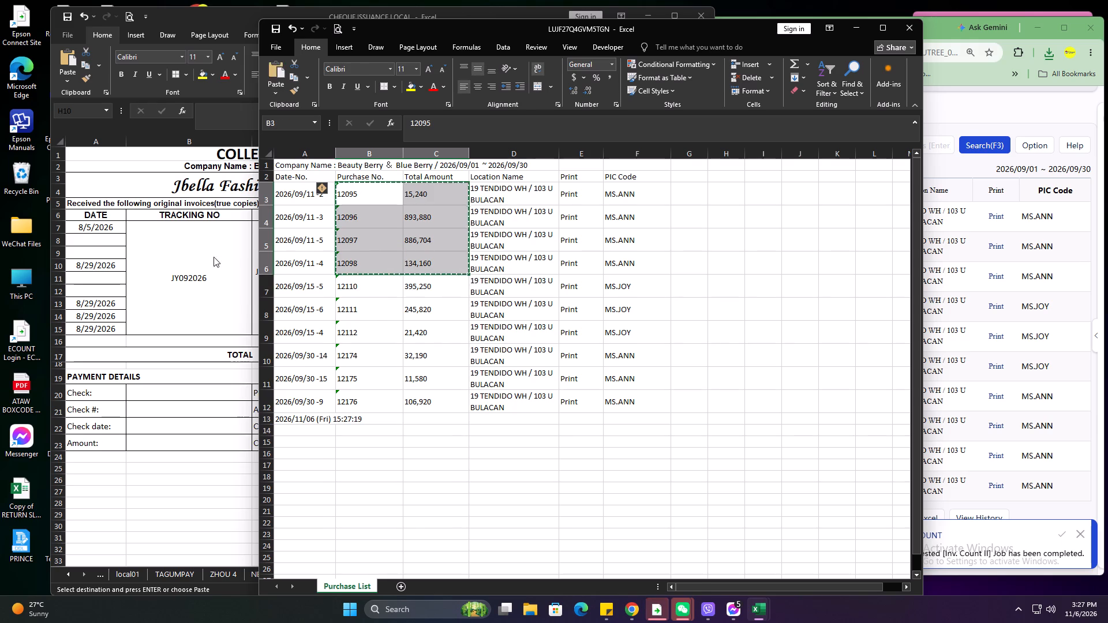
pyautogui.click(214, 257)
pyautogui.rightClick(366, 225)
pyautogui.press('v')
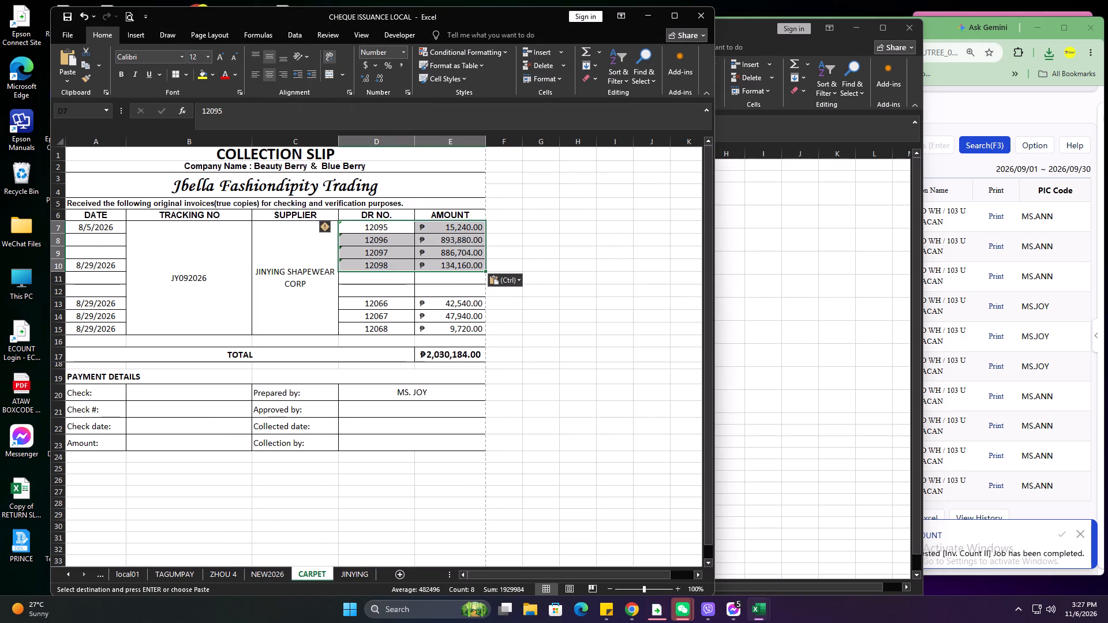
# Copy the purchase numbers and total amounts from 12110 to 12176 and paste them as values into the slip's DR NO. and AMOUNT cells from row 11.
pyautogui.click(800, 252)
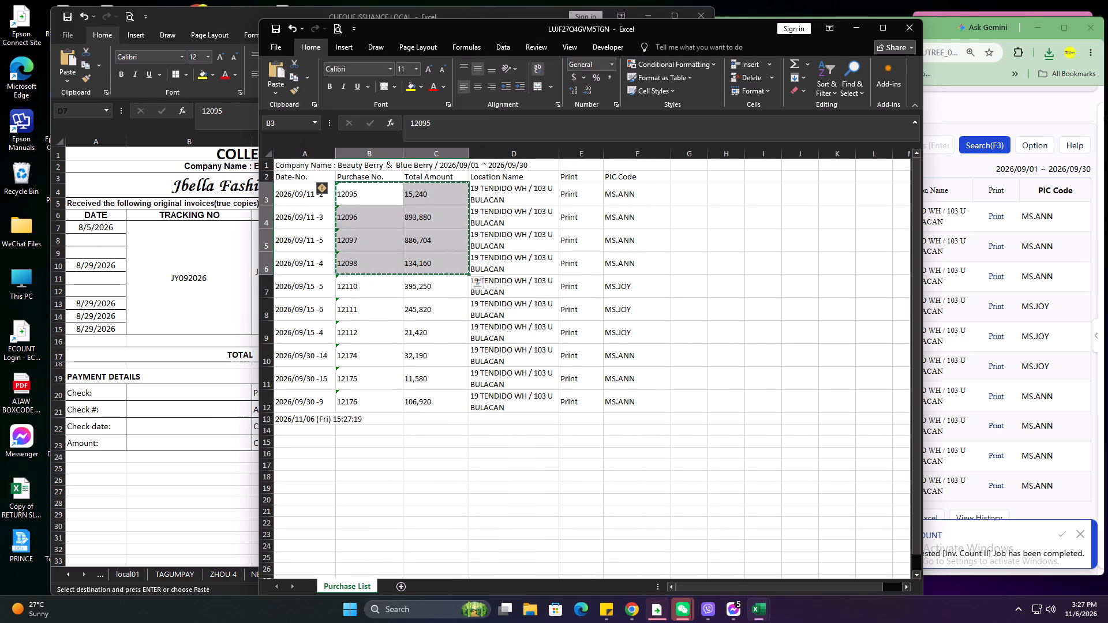
pyautogui.moveTo(367, 284); pyautogui.dragTo(428, 403)
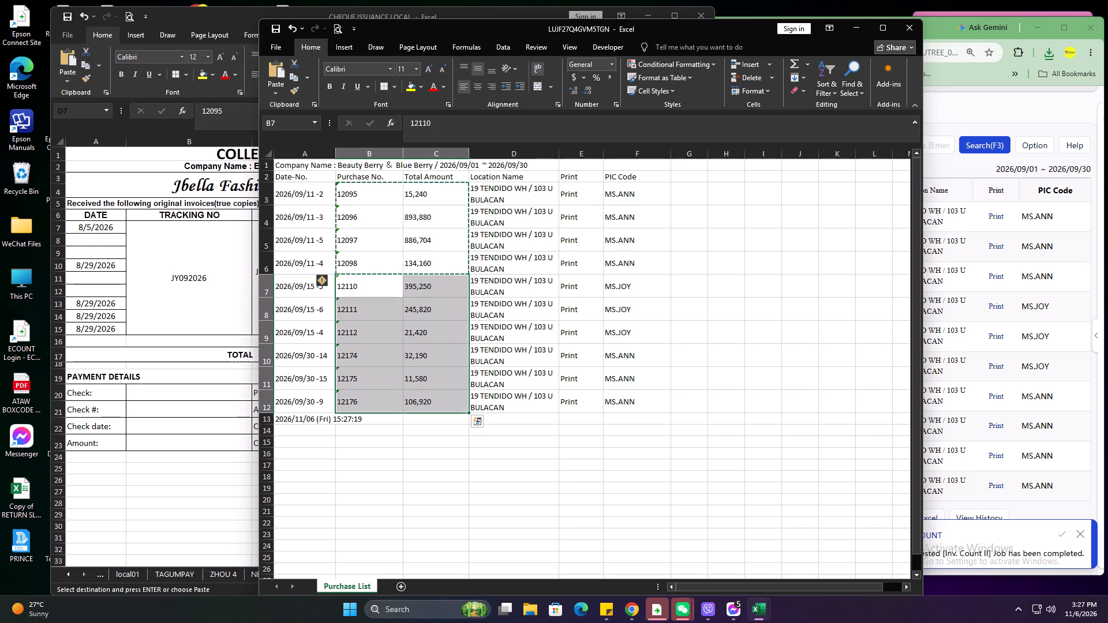
pyautogui.hotkey('ctrl', 'c')
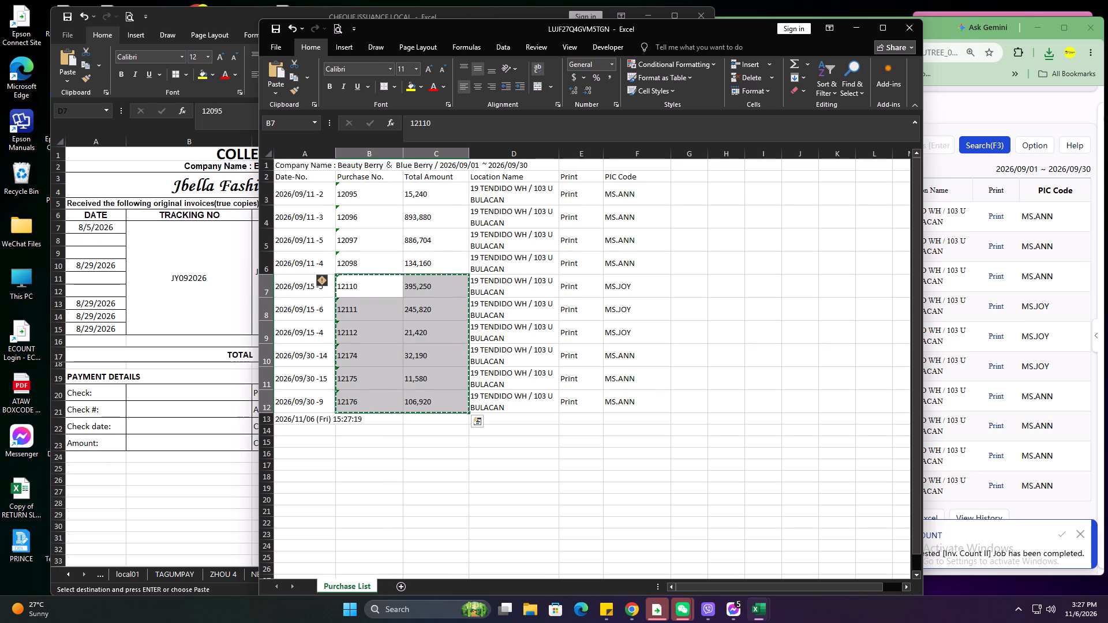
pyautogui.click(221, 305)
pyautogui.rightClick(392, 277)
pyautogui.press('v')
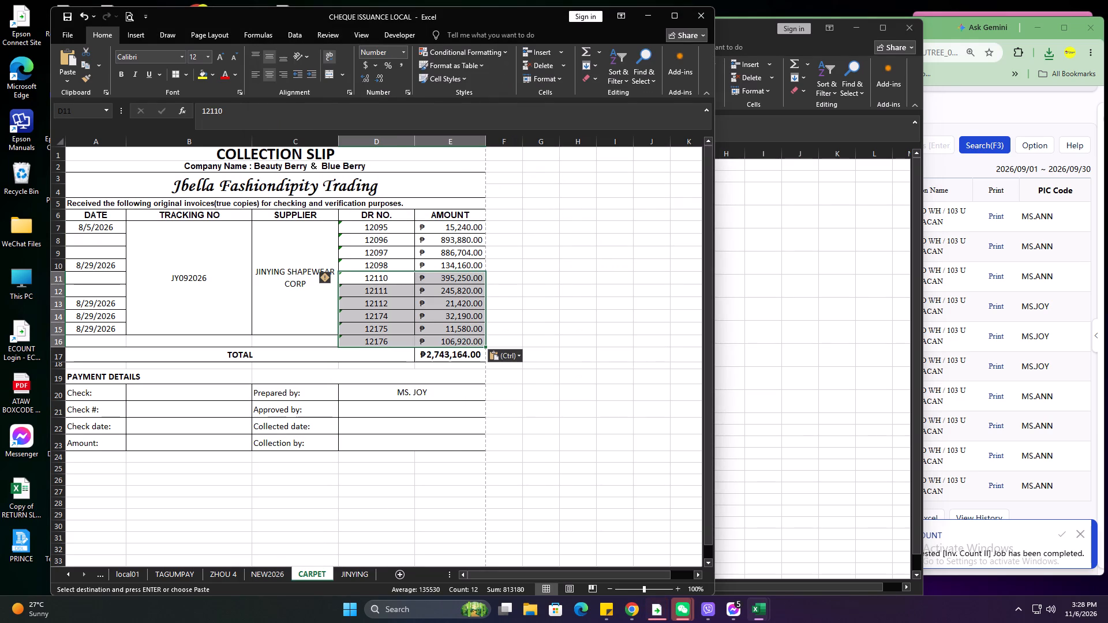
# Insert a row above the slip's 12176 entry and move its DR number and amount up to row 16.
pyautogui.rightClick(55, 343)
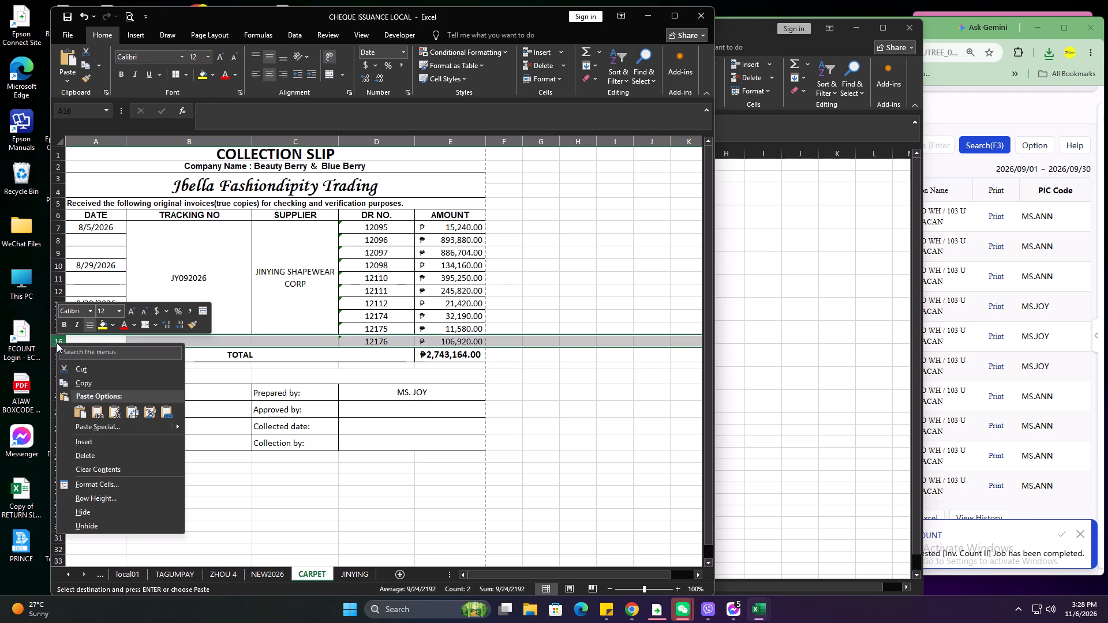
pyautogui.click(87, 443)
pyautogui.click(385, 352)
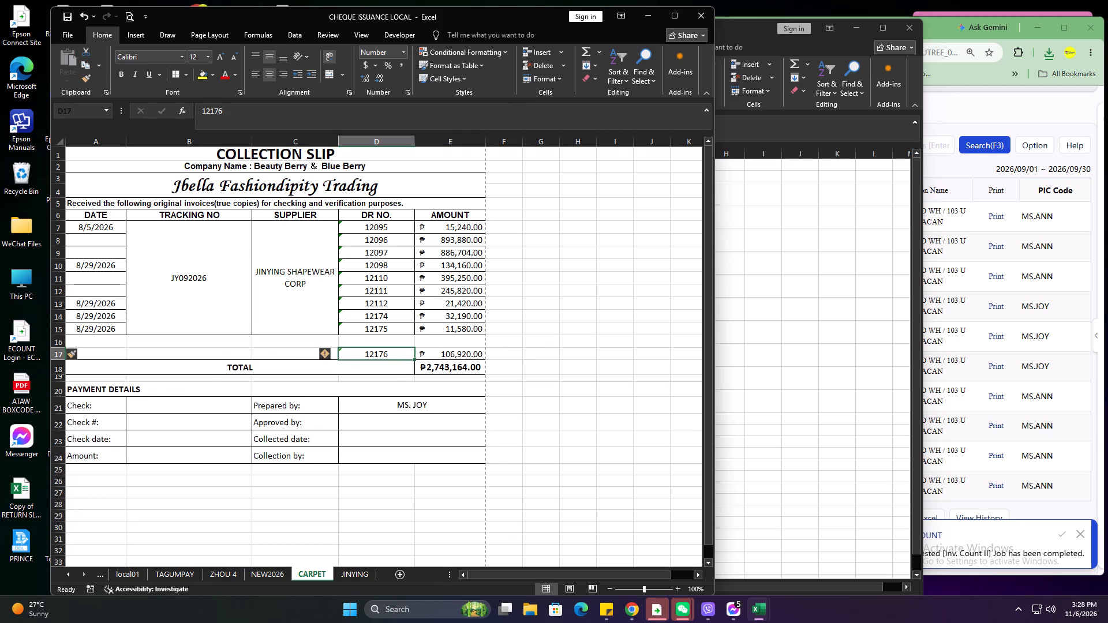
pyautogui.moveTo(376, 355); pyautogui.dragTo(439, 358)
pyautogui.hotkey('ctrl', 'x')
pyautogui.click(392, 343)
pyautogui.hotkey('ctrl', 'v')
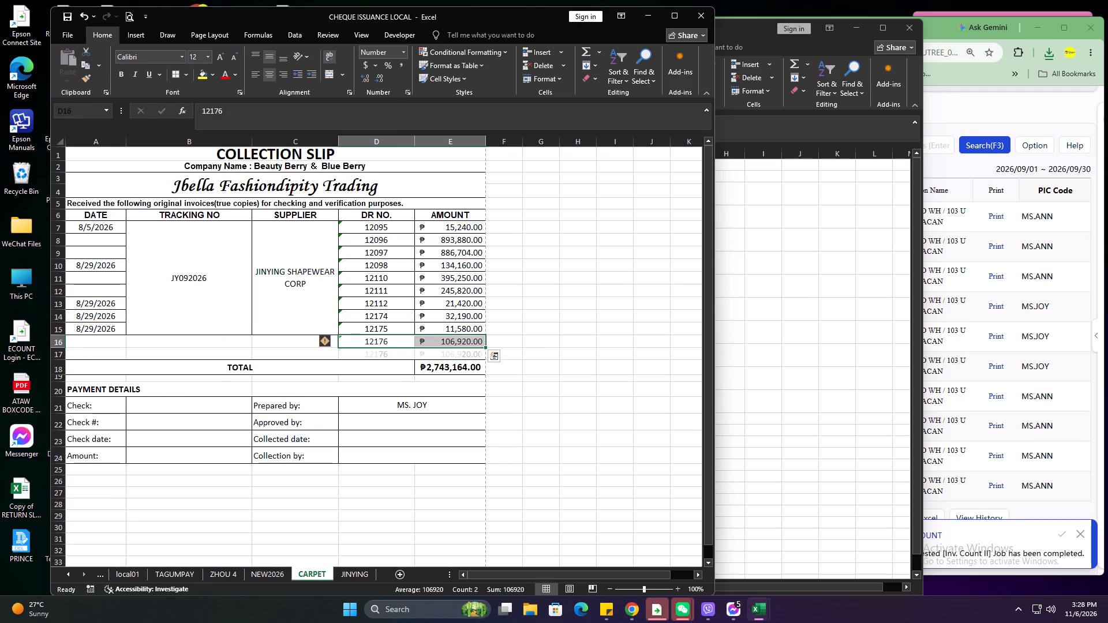
# Enter the date 9/11/2026 for DR numbers 12095 to 12098 in rows 7 to 10 of the slip.
pyautogui.click(788, 287)
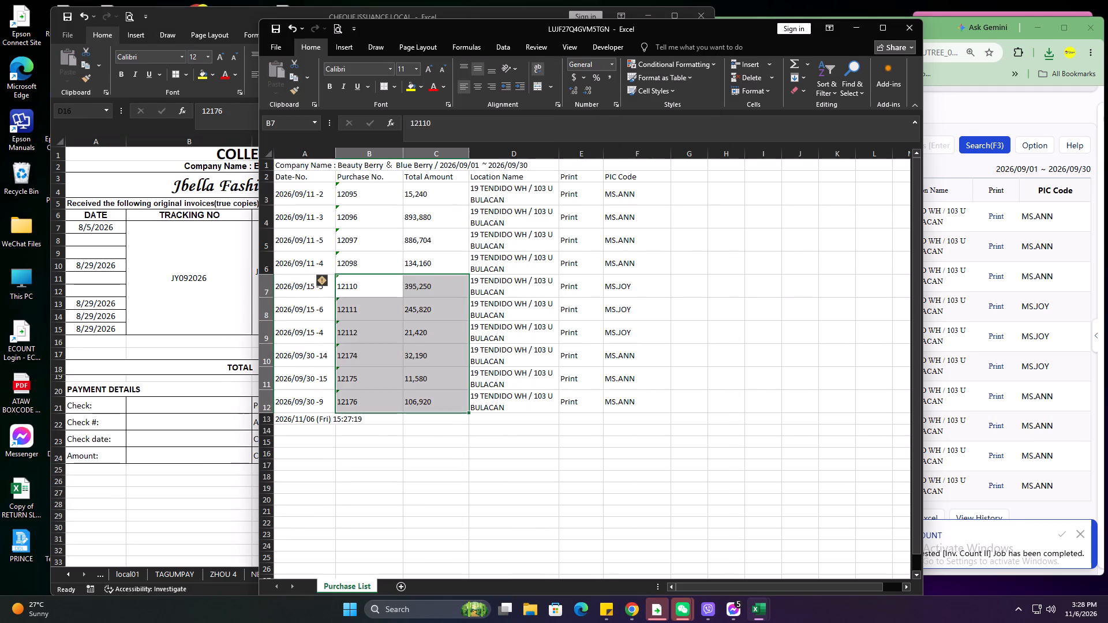
pyautogui.click(319, 198)
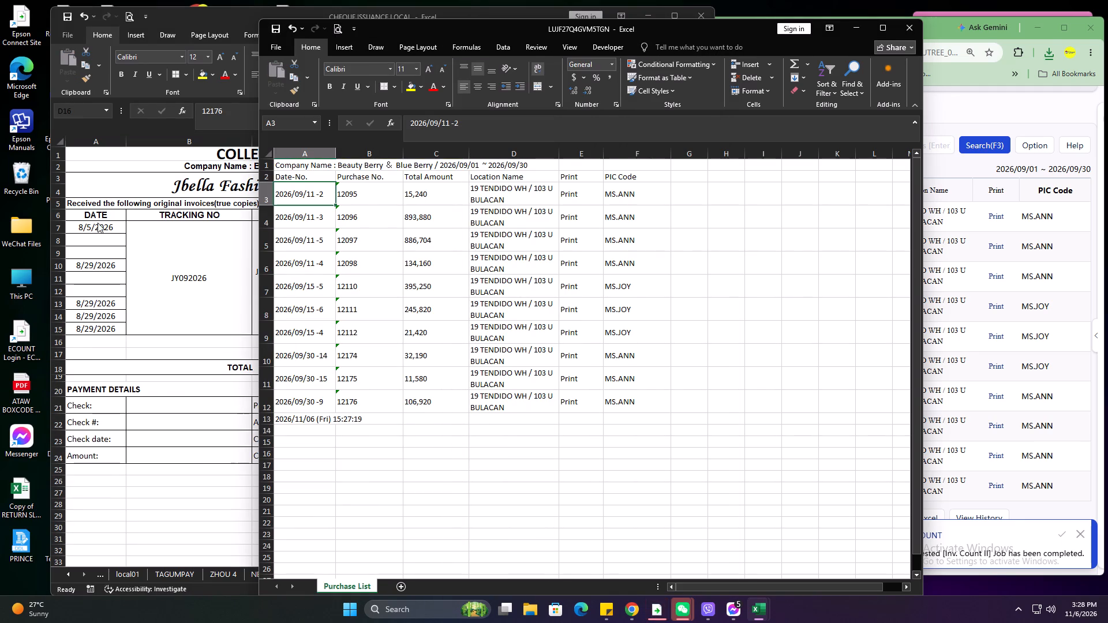
pyautogui.click(100, 216)
pyautogui.click(114, 234)
pyautogui.click(113, 229)
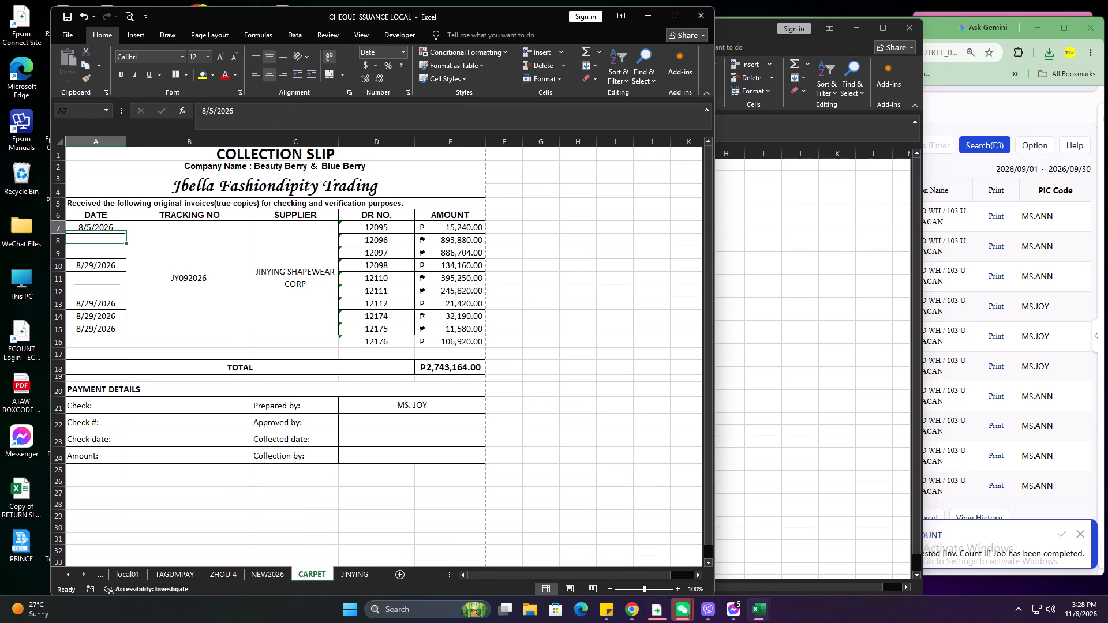
pyautogui.write('9/11/202')
pyautogui.press('Down')
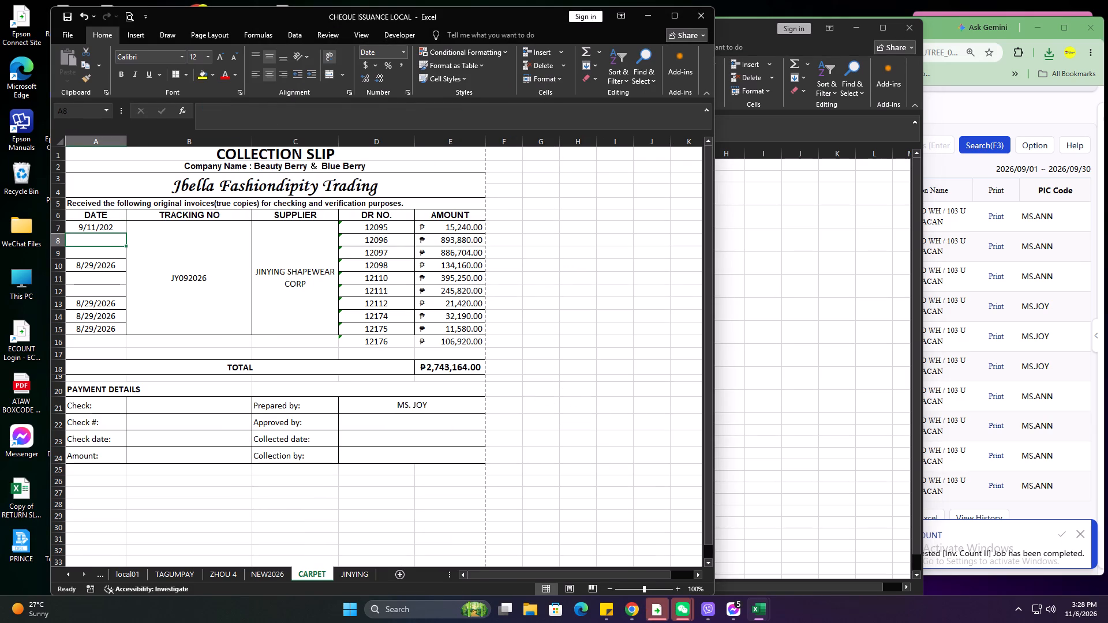
pyautogui.doubleClick(118, 230)
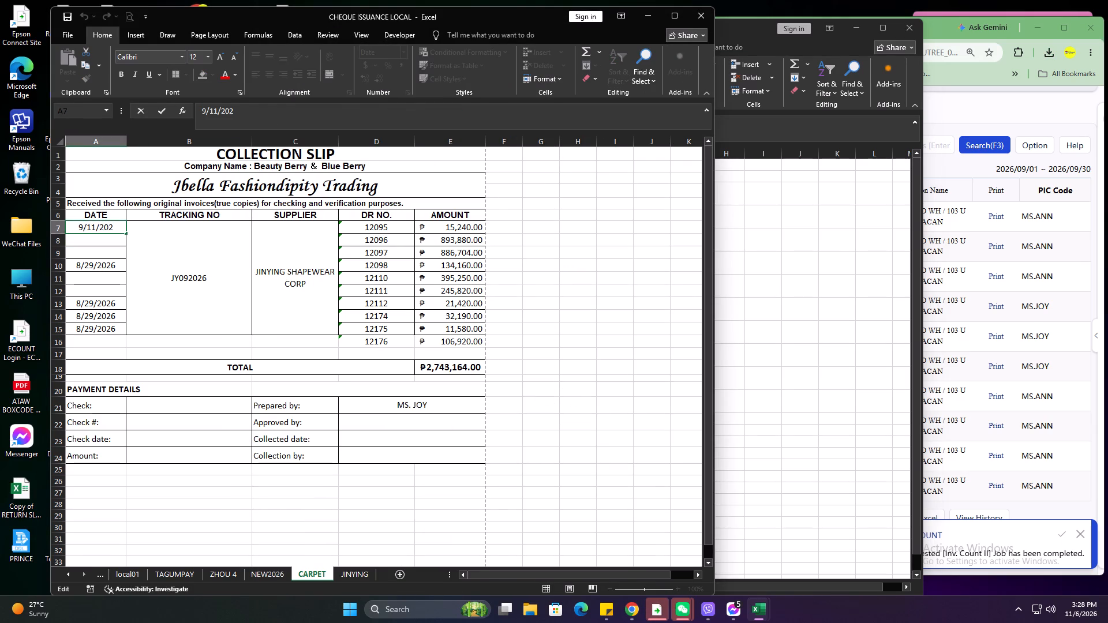
pyautogui.press('6')
pyautogui.press('Return')
pyautogui.press('Down')
pyautogui.press('Up')
pyautogui.press('Up')
pyautogui.hotkey('ctrl', 'c')
pyautogui.press('Down')
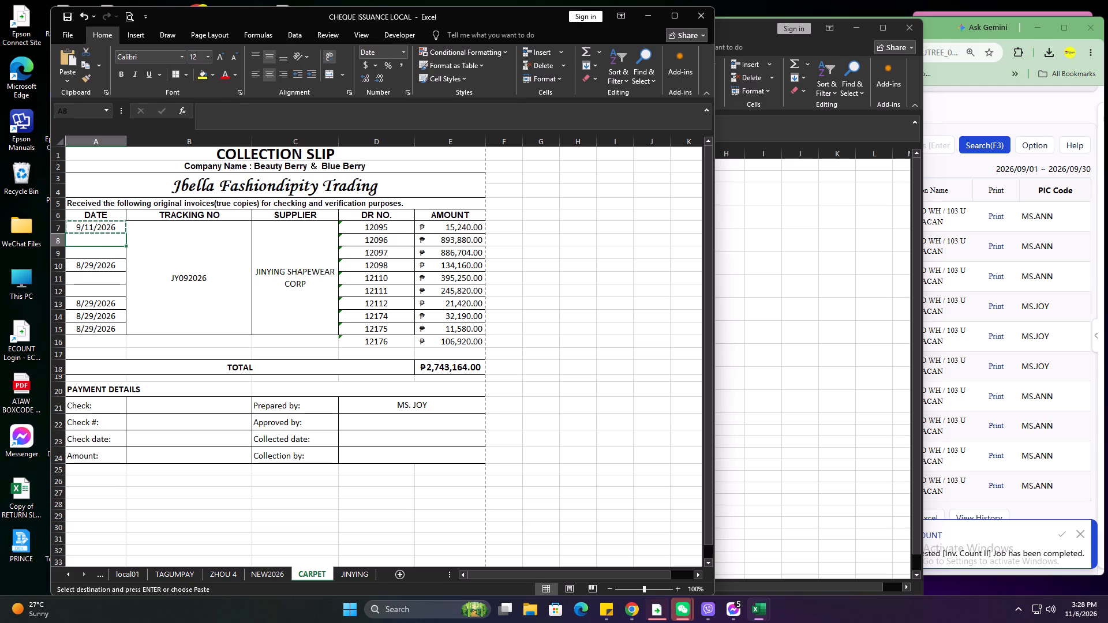
pyautogui.hotkey('ctrl', 'v')
pyautogui.press('Down')
pyautogui.hotkey('ctrl', 'v')
pyautogui.press('Down')
pyautogui.hotkey('ctrl', 'v')
pyautogui.press('Down')
# Check the next dates in the exported list and enter 9/15/2026 for DR numbers 12110 to 12112 in rows 11 to 13.
pyautogui.hotkey('alt', 'Tab')
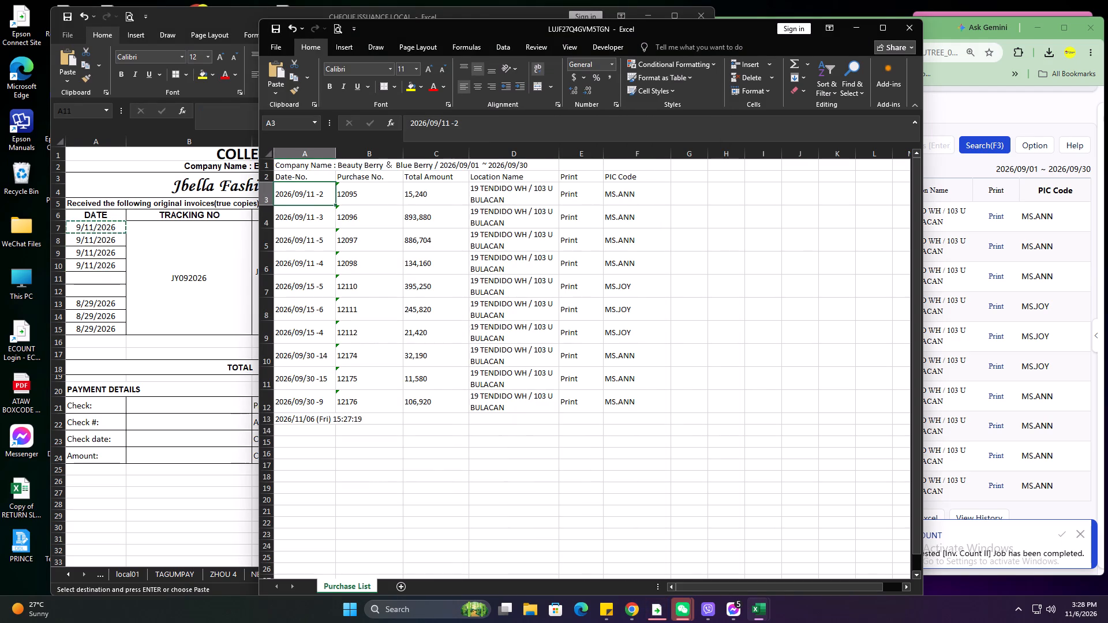
pyautogui.click(296, 194)
pyautogui.click(308, 216)
pyautogui.click(310, 236)
pyautogui.click(313, 262)
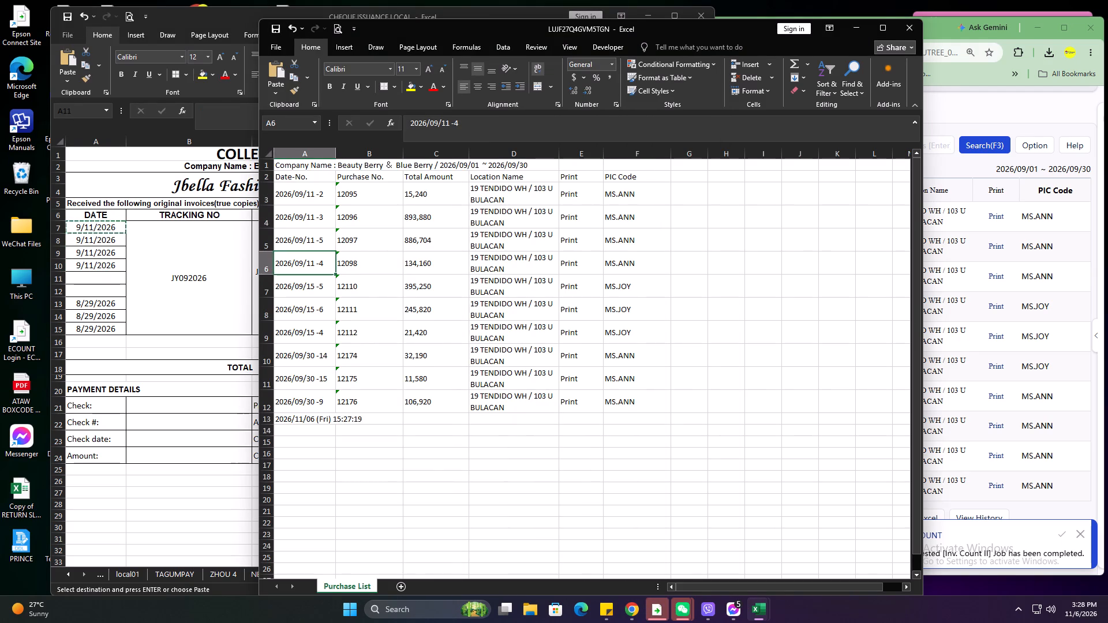
pyautogui.click(323, 293)
pyautogui.click(319, 316)
pyautogui.click(320, 337)
pyautogui.click(92, 277)
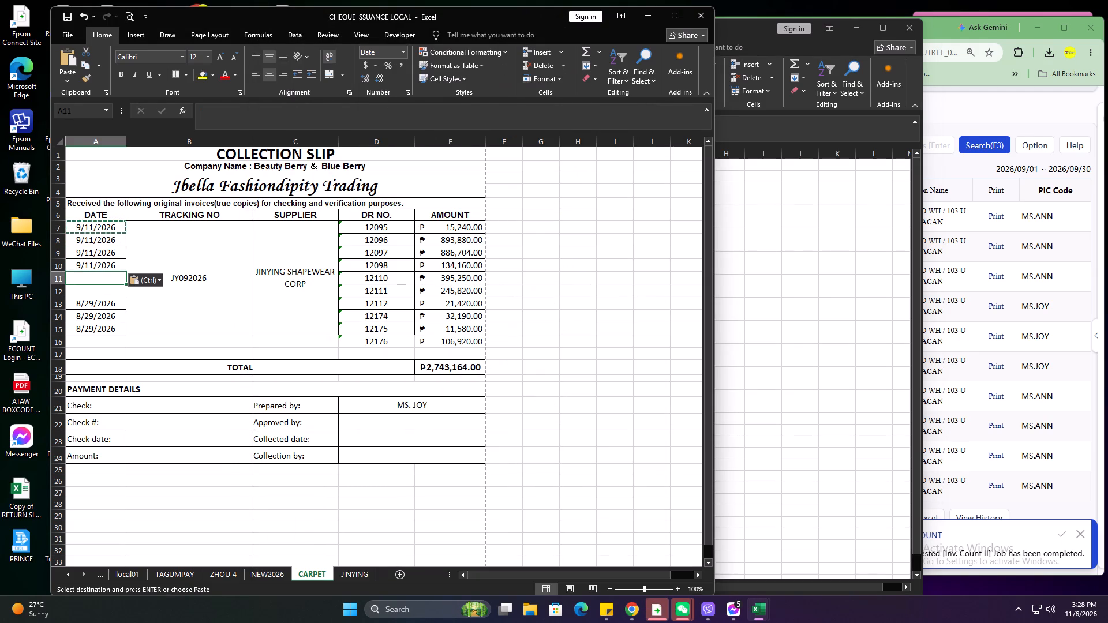
pyautogui.write('9/15/2026')
pyautogui.press('Down')
pyautogui.press('Up')
pyautogui.hotkey('ctrl', 'c')
pyautogui.press('Down')
pyautogui.hotkey('ctrl', 'v')
pyautogui.press('Down')
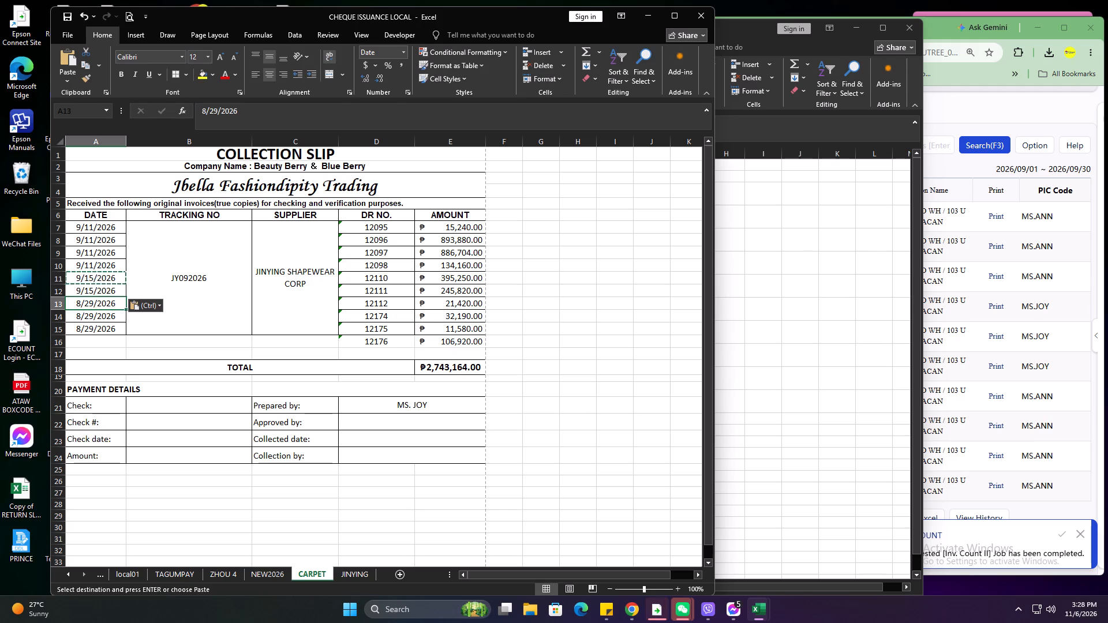
pyautogui.hotkey('ctrl', 'v')
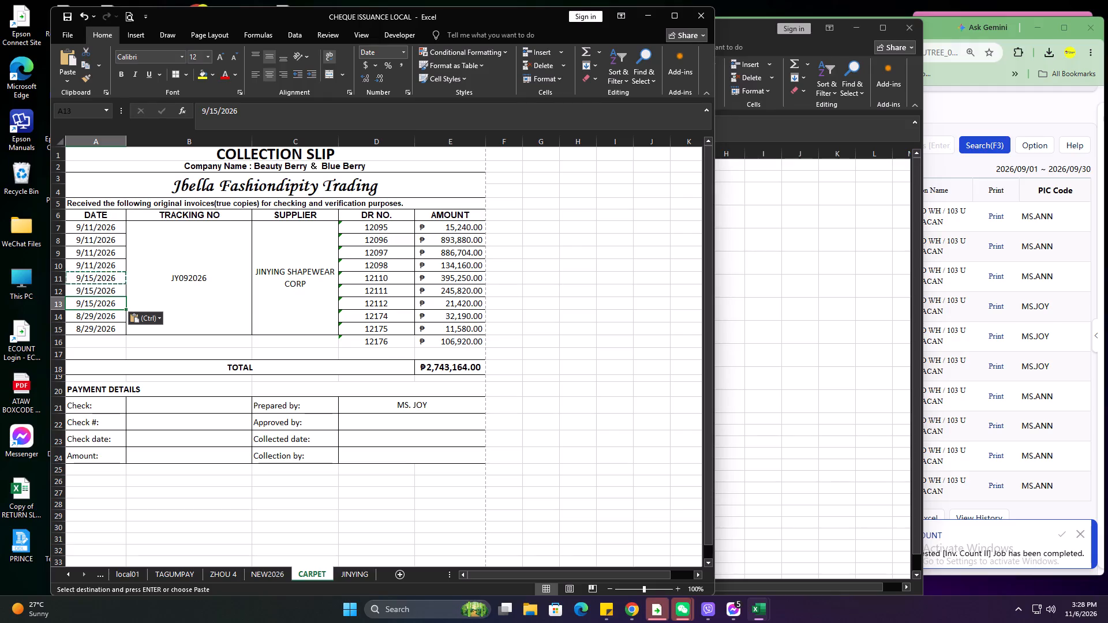
# Check the remaining dates in the exported list and enter 9/30/2026 for DR numbers 12174 to 12176 in rows 14 to 16.
pyautogui.hotkey('alt', 'Tab')
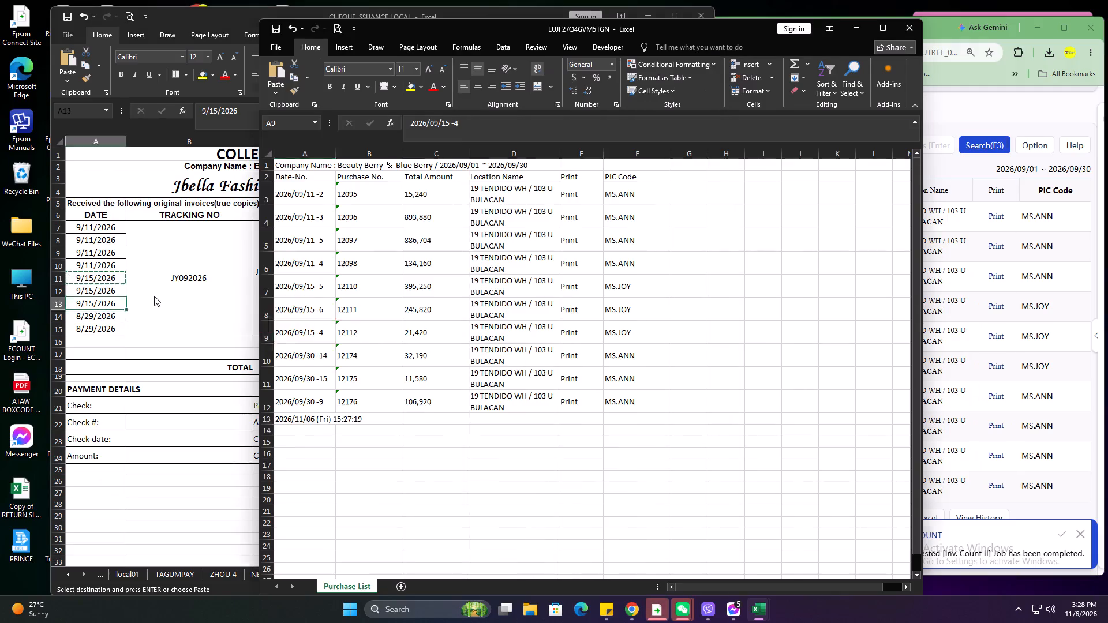
pyautogui.hotkey('alt', 'Tab')
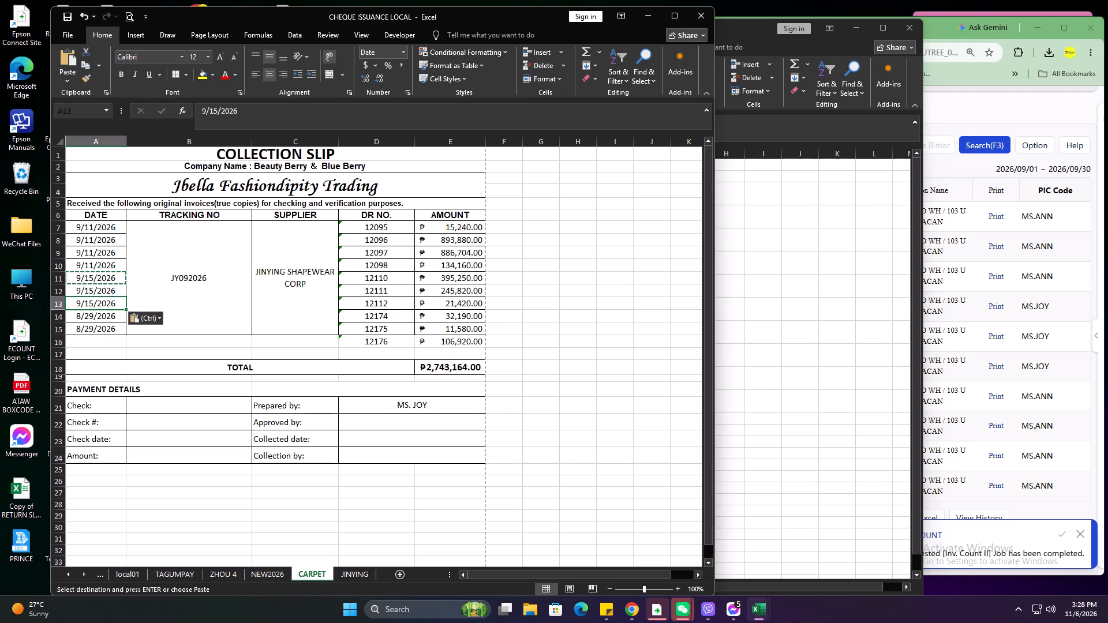
pyautogui.click(815, 320)
pyautogui.click(322, 359)
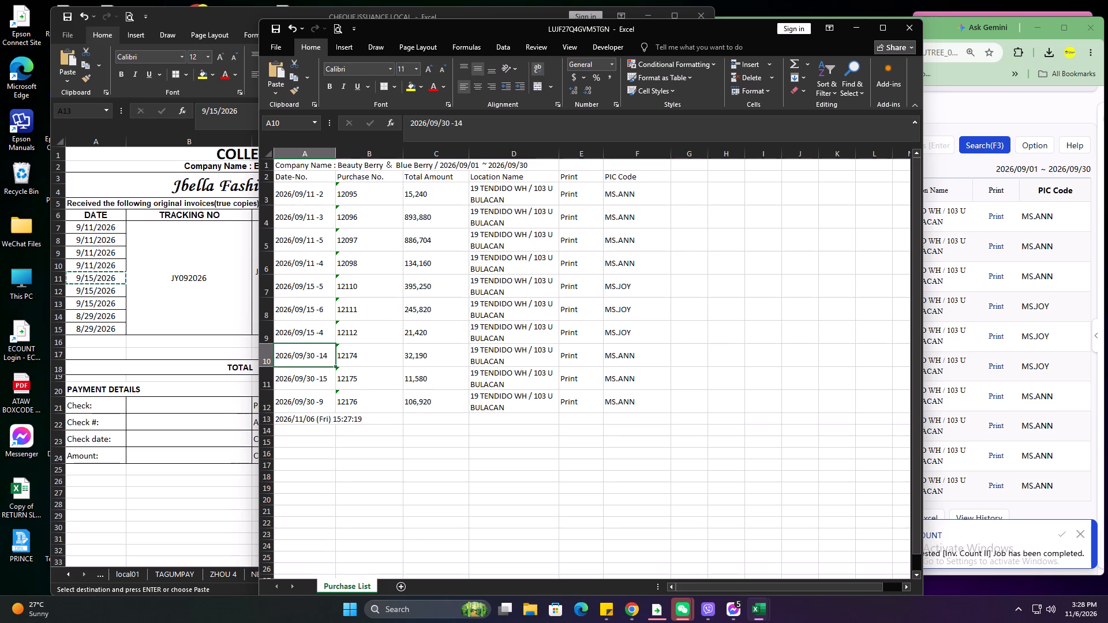
pyautogui.click(100, 310)
pyautogui.click(106, 311)
pyautogui.write('9/30/200')
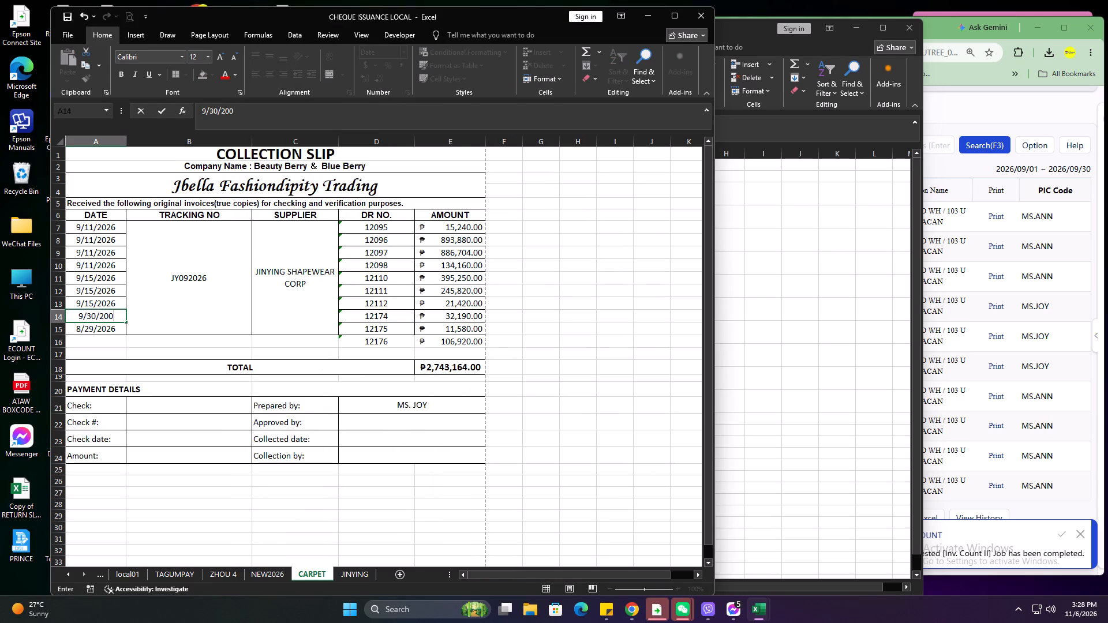
pyautogui.press('BackSpace')
pyautogui.write('26')
pyautogui.press('Down')
pyautogui.press('Up')
pyautogui.hotkey('ctrl', 'c')
pyautogui.press('Down')
pyautogui.hotkey('ctrl', 'v')
pyautogui.press('Down')
pyautogui.hotkey('ctrl', 'v')
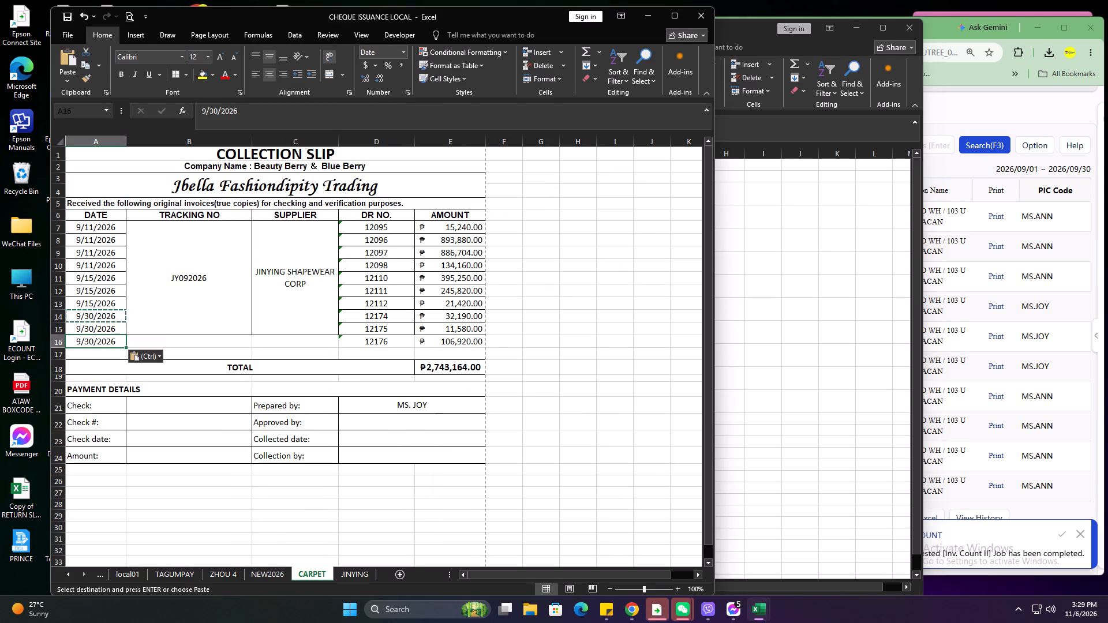
# Extend the merged TRACKING NO and SUPPLIER cells of the slip down to row 16.
pyautogui.moveTo(211, 309); pyautogui.dragTo(212, 337)
pyautogui.doubleClick(331, 74)
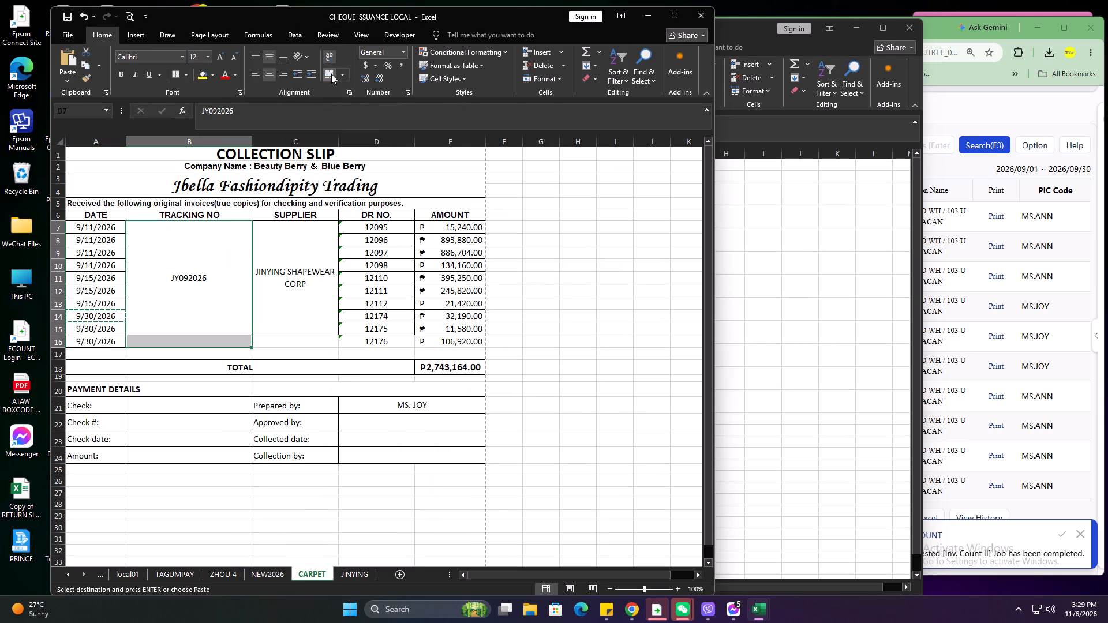
pyautogui.moveTo(302, 256); pyautogui.dragTo(300, 336)
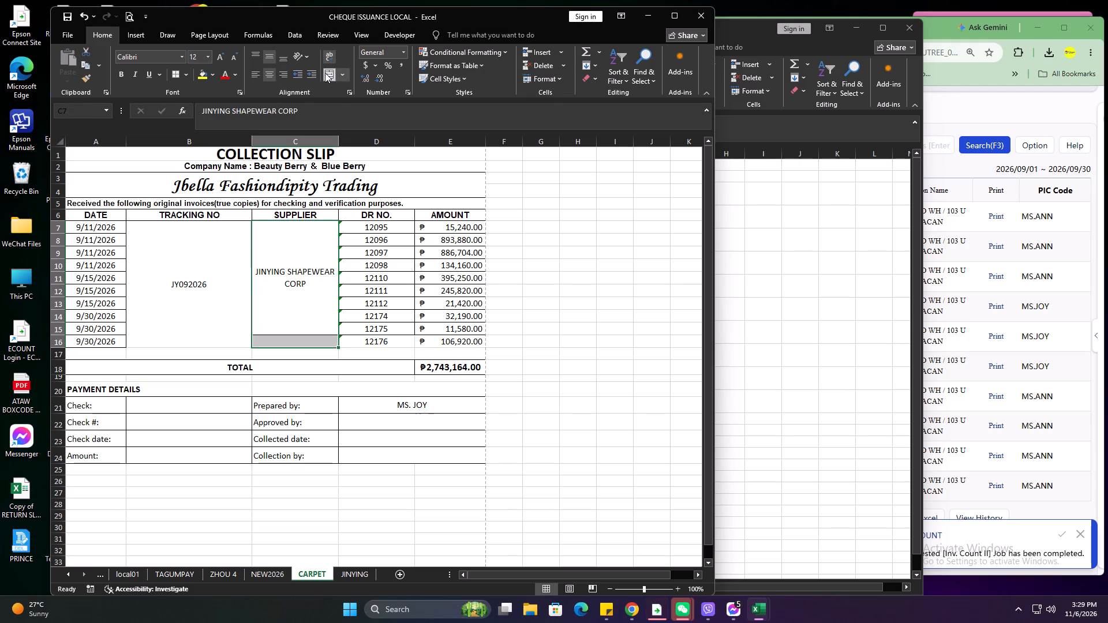
pyautogui.doubleClick(325, 73)
# Apply cell borders to the slip's entries from DATE to AMOUNT, down through row 16.
pyautogui.moveTo(106, 339); pyautogui.dragTo(364, 339)
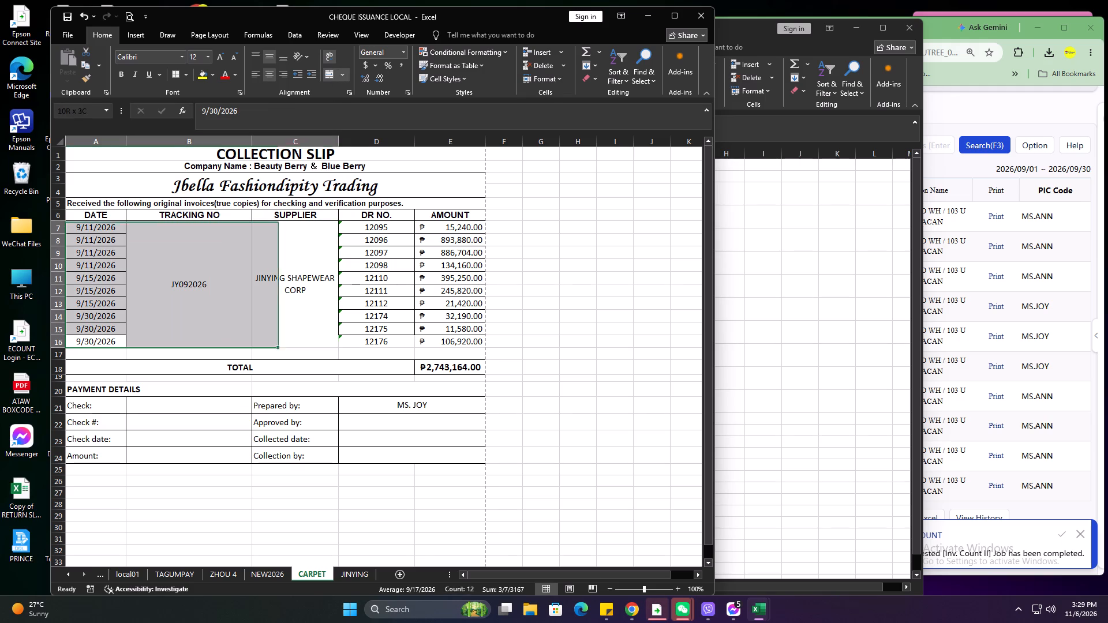
pyautogui.moveTo(364, 339); pyautogui.dragTo(433, 339)
pyautogui.click(171, 76)
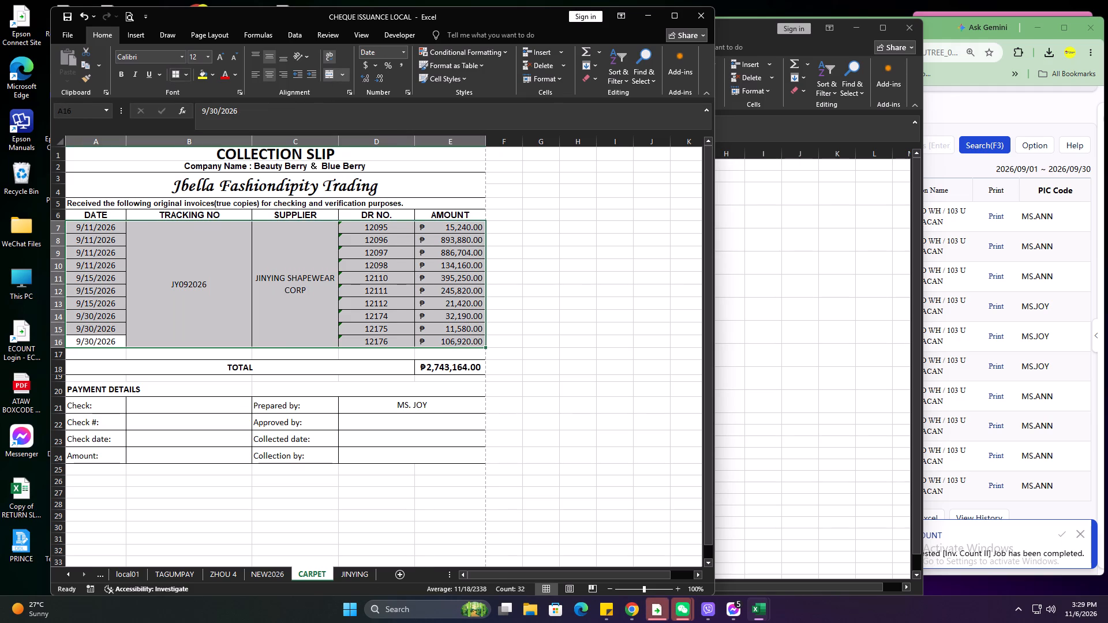
pyautogui.click(689, 256)
# Sum the amounts in E7:E16 in the slip's TOTAL cell.
pyautogui.click(457, 371)
pyautogui.hotkey('alt', '=')
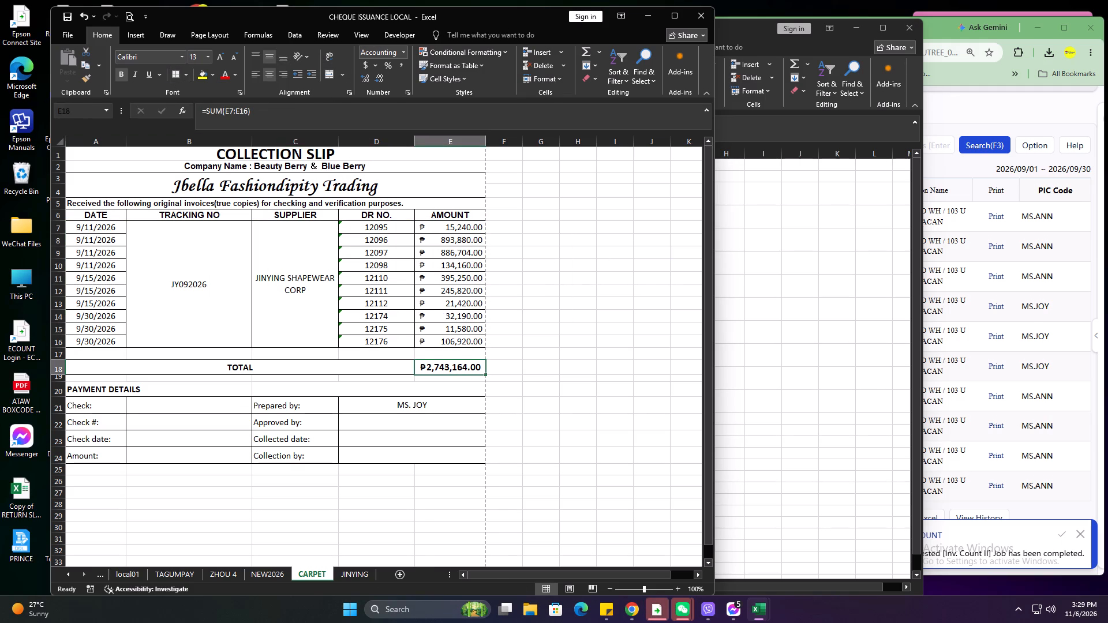
pyautogui.press('Return')
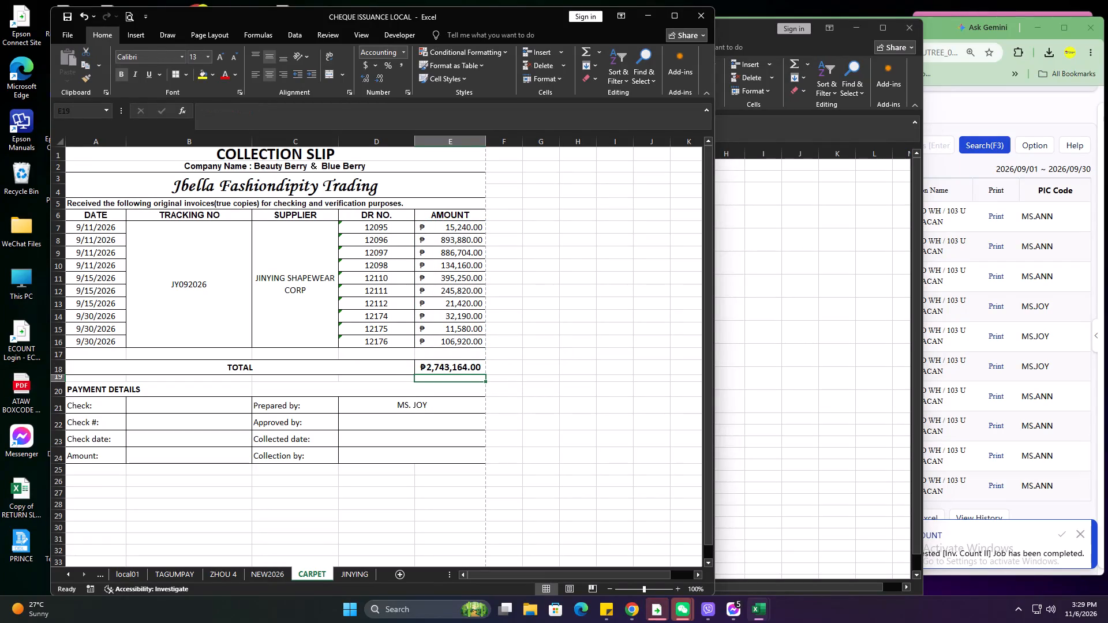
# Close the exported purchase list workbook without saving its changes.
pyautogui.click(915, 29)
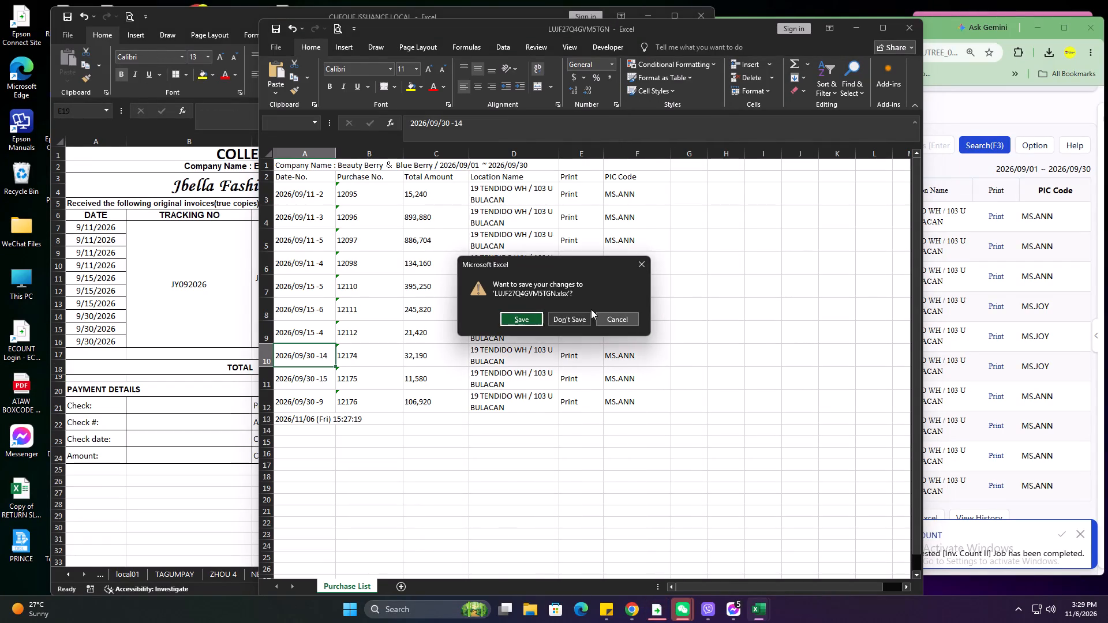
pyautogui.click(581, 317)
# Switch to the AP Aging page in Chrome to compare the September JINYING SHAPEWEAR CORP payable with the slip's total.
pyautogui.click(784, 27)
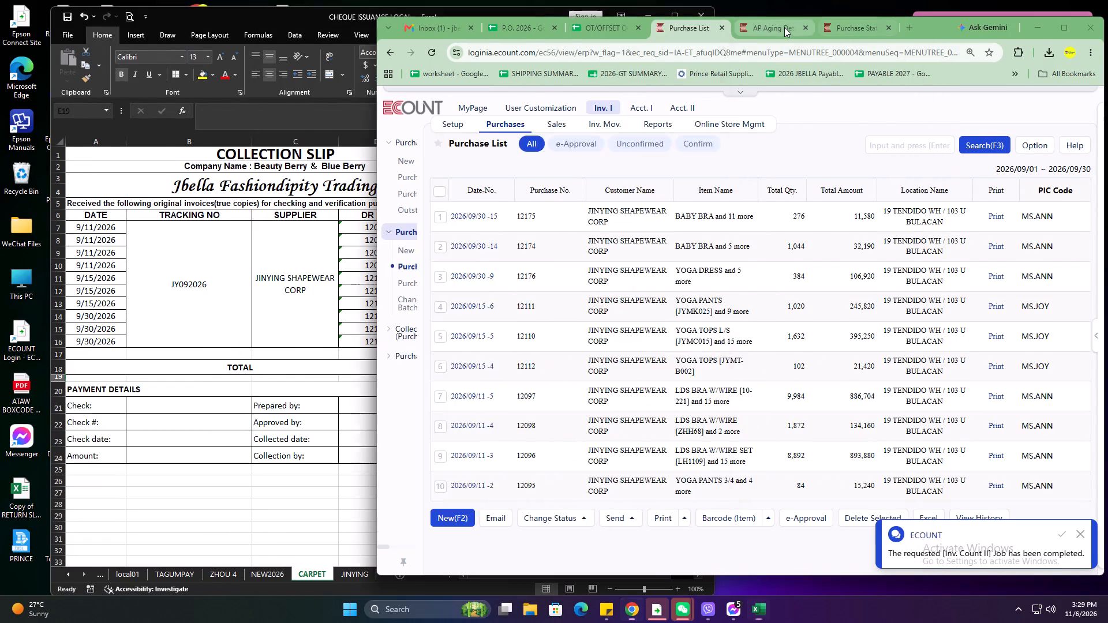
pyautogui.click(317, 268)
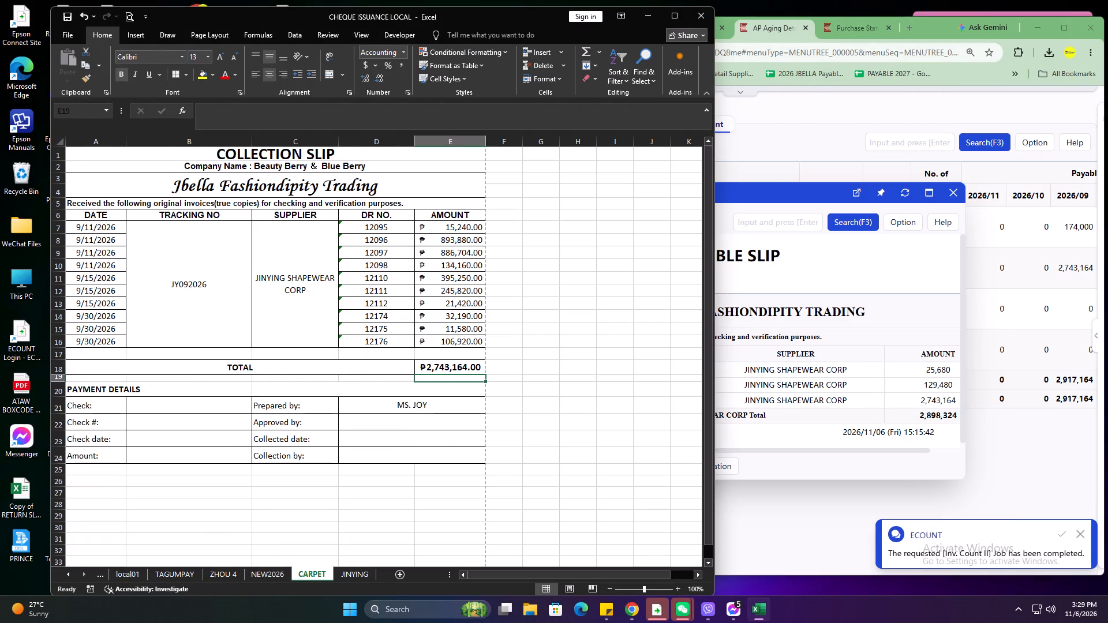
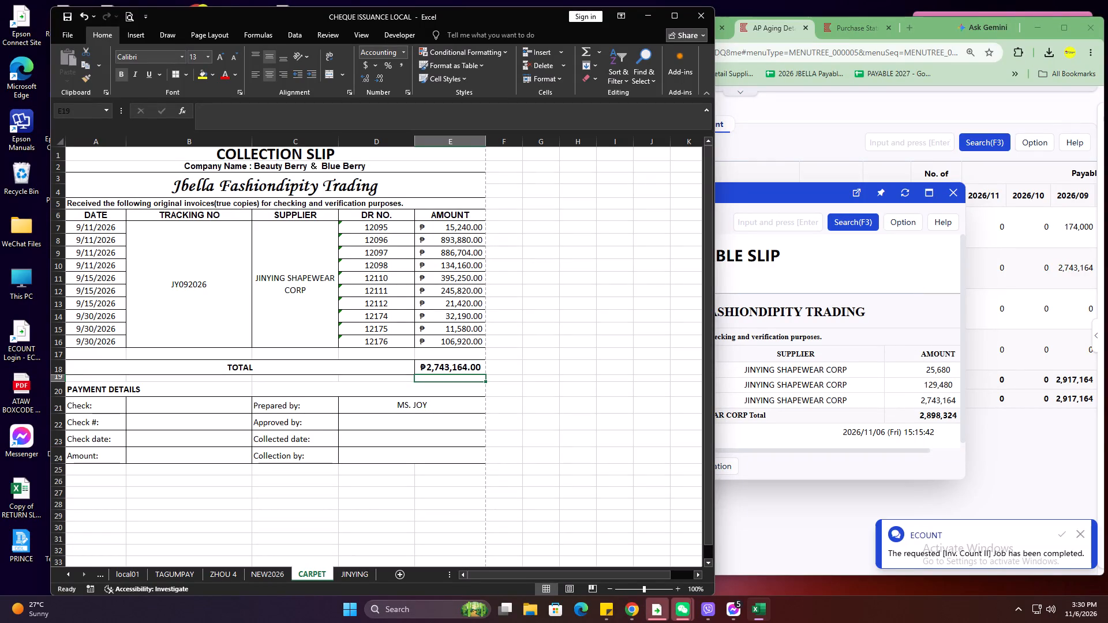
# Print one copy of the JY092026 collection slip from the CARPET sheet on the OKI DATA CORP ML5500F printer.
pyautogui.click(500, 376)
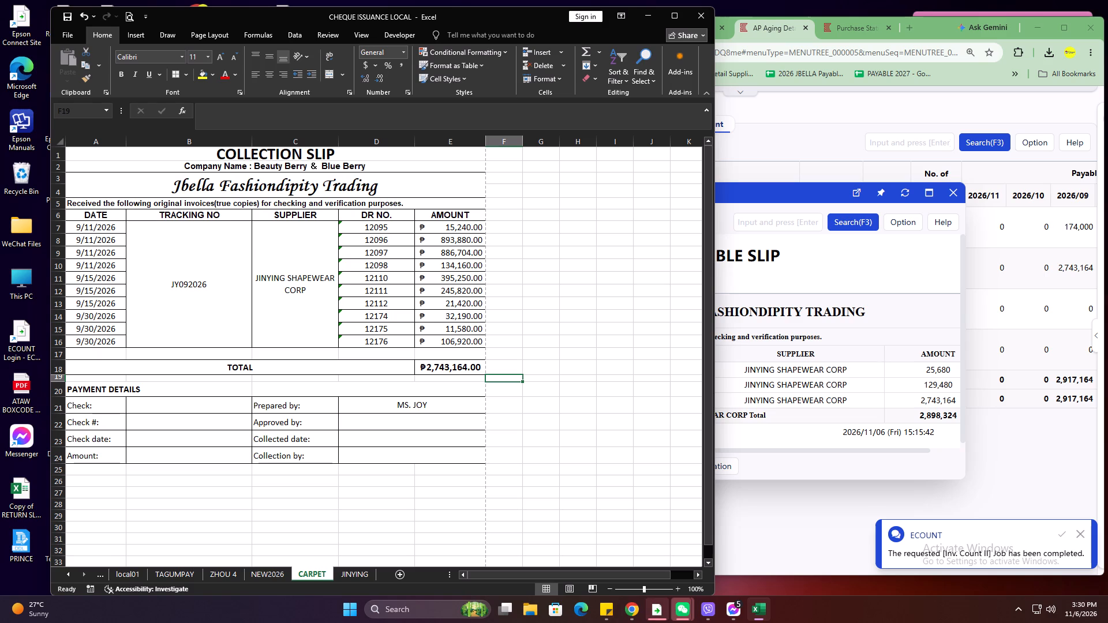
pyautogui.click(526, 355)
pyautogui.hotkey('ctrl', 'p')
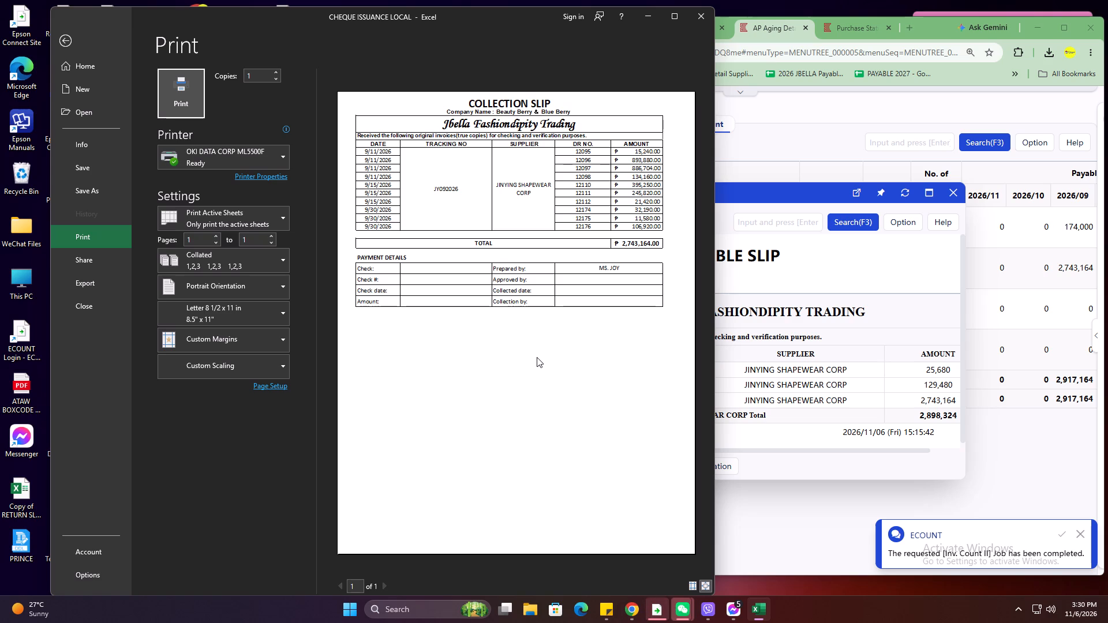
pyautogui.click(164, 107)
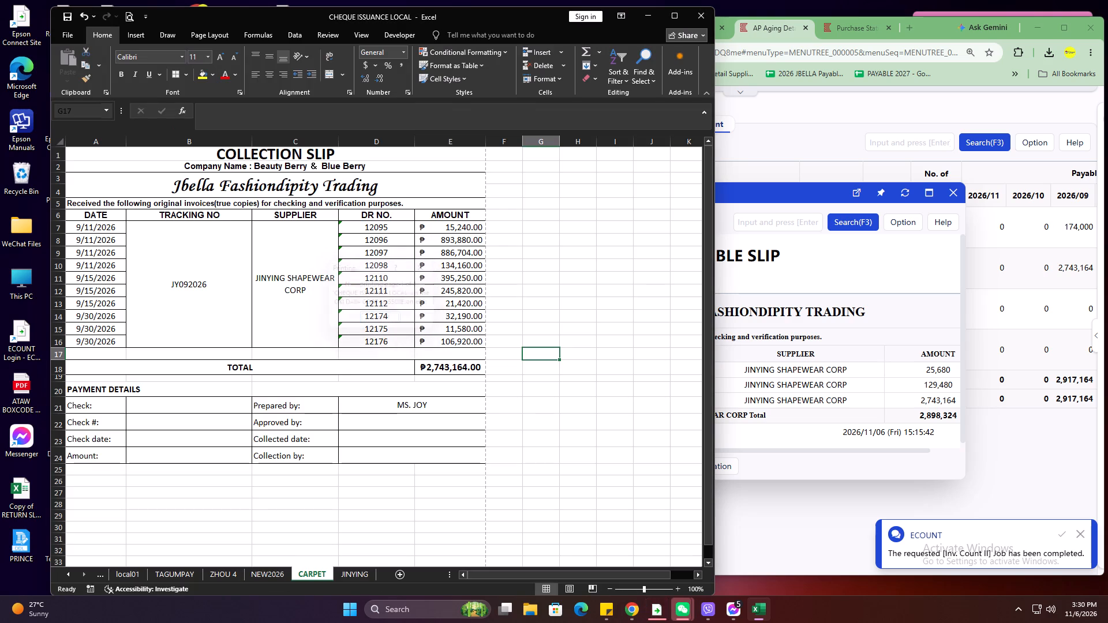
pyautogui.click(877, 297)
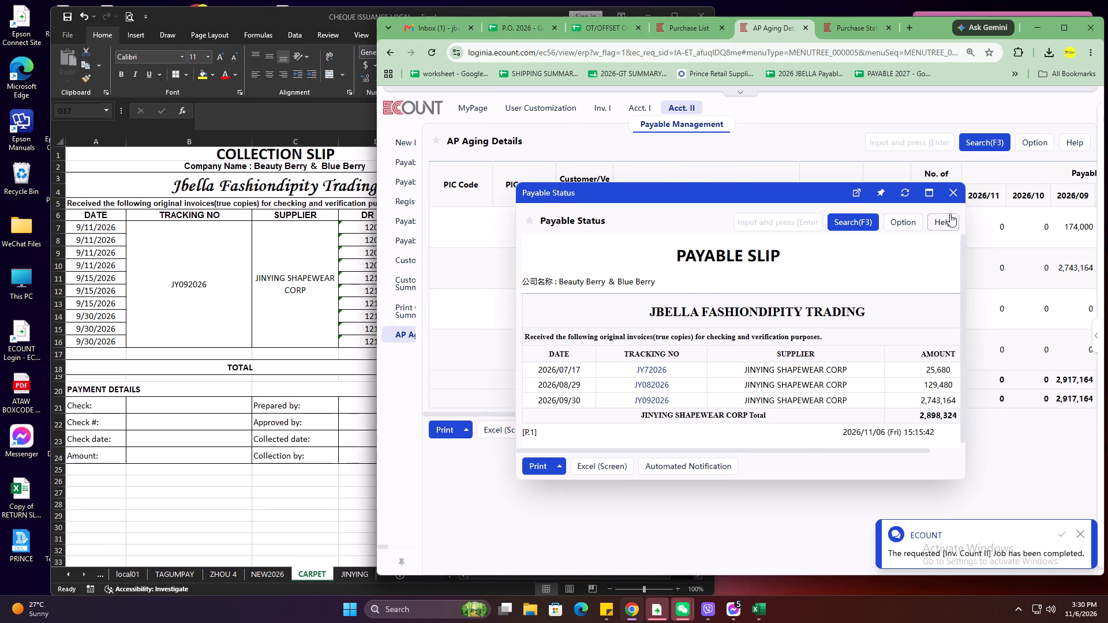
pyautogui.click(950, 201)
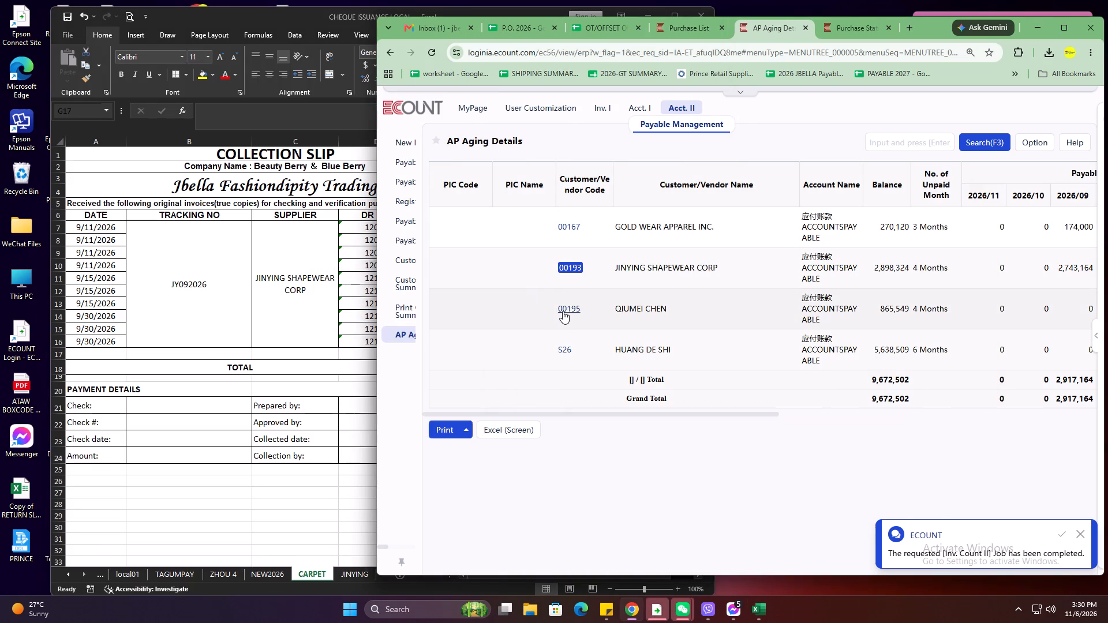
pyautogui.click(570, 305)
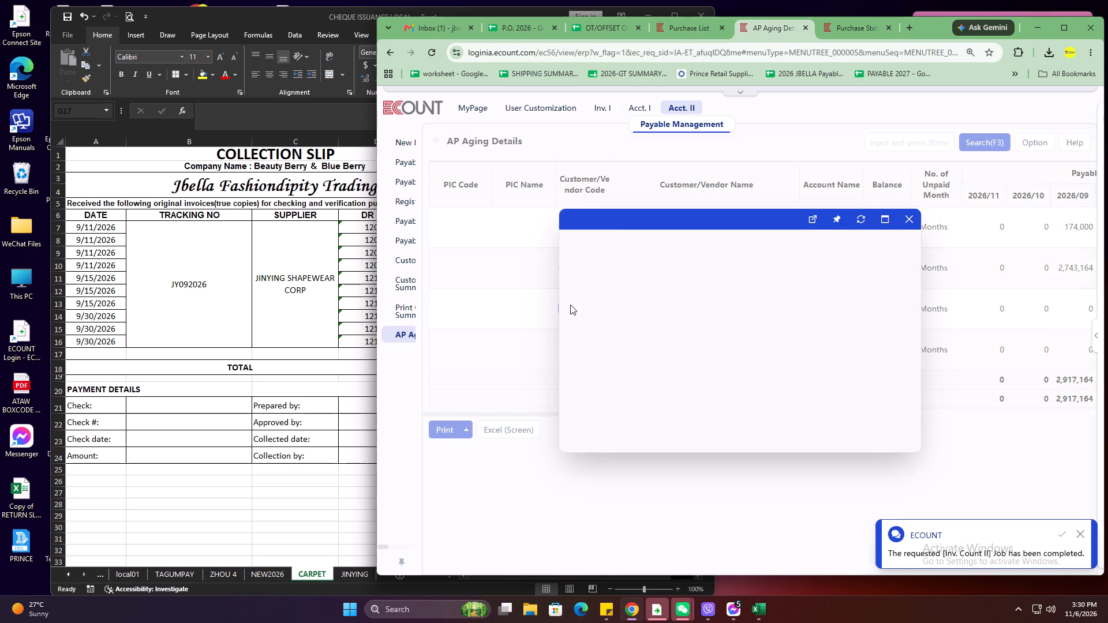
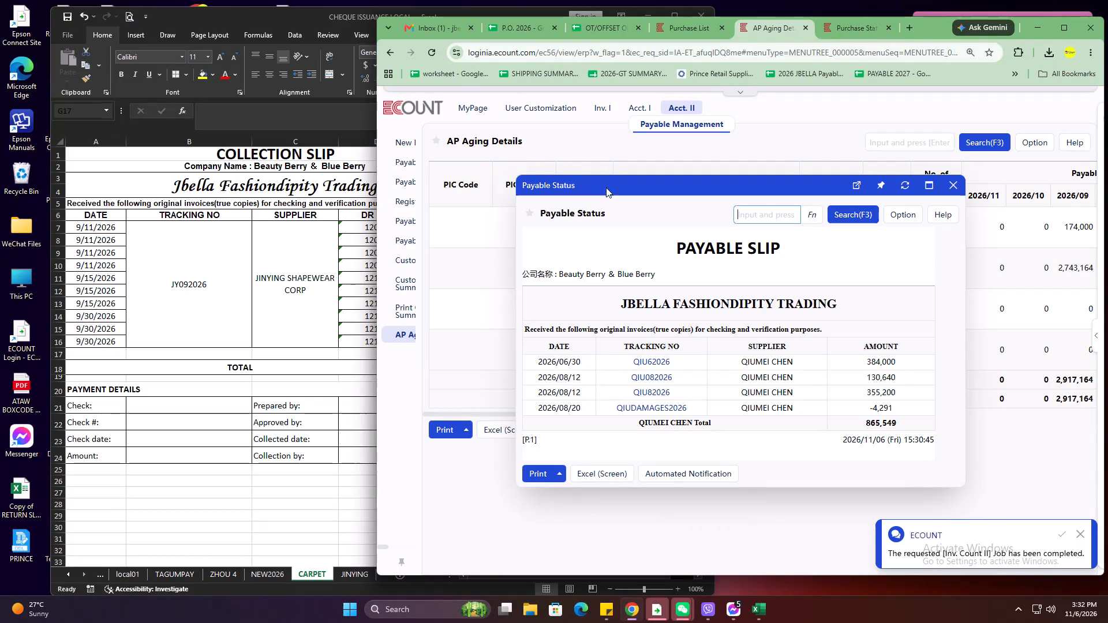
# Minimize the Excel workbook showing the CARPET collection slip.
pyautogui.click(645, 13)
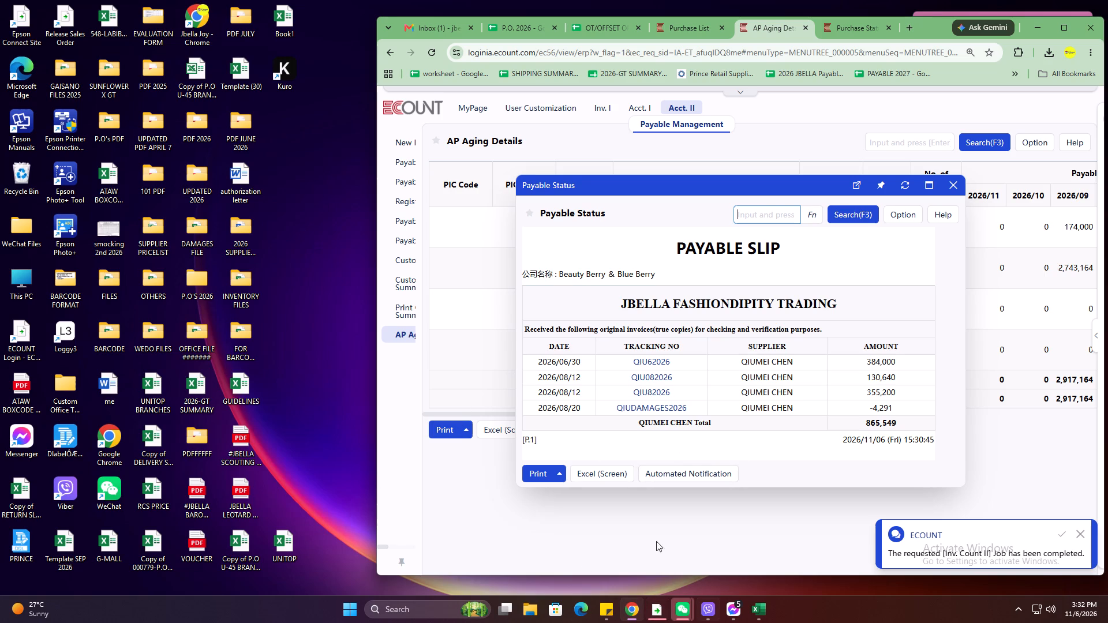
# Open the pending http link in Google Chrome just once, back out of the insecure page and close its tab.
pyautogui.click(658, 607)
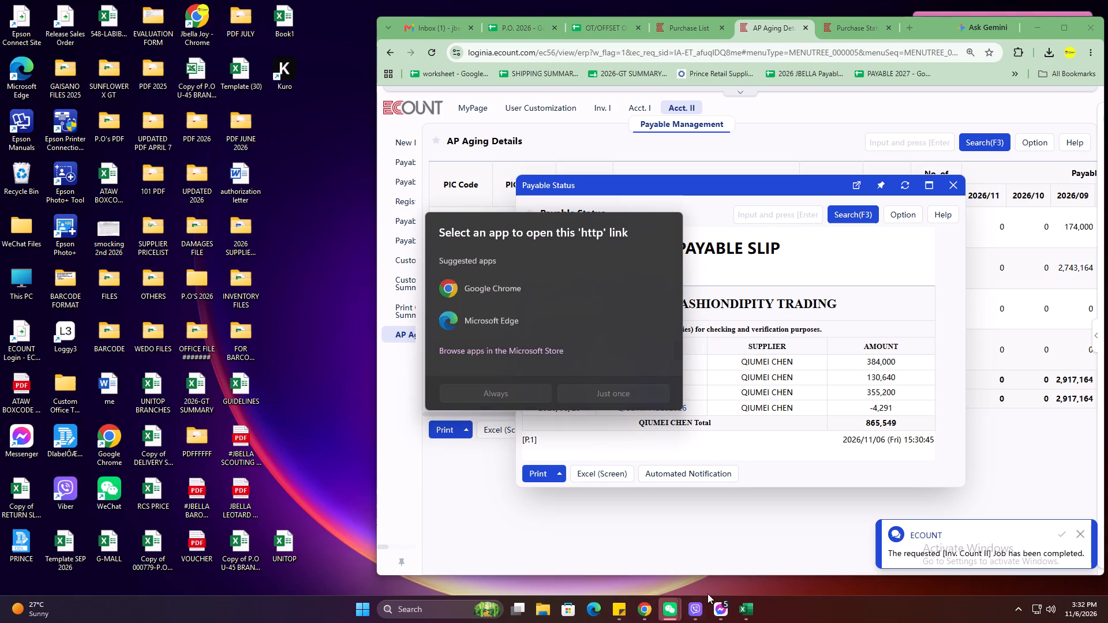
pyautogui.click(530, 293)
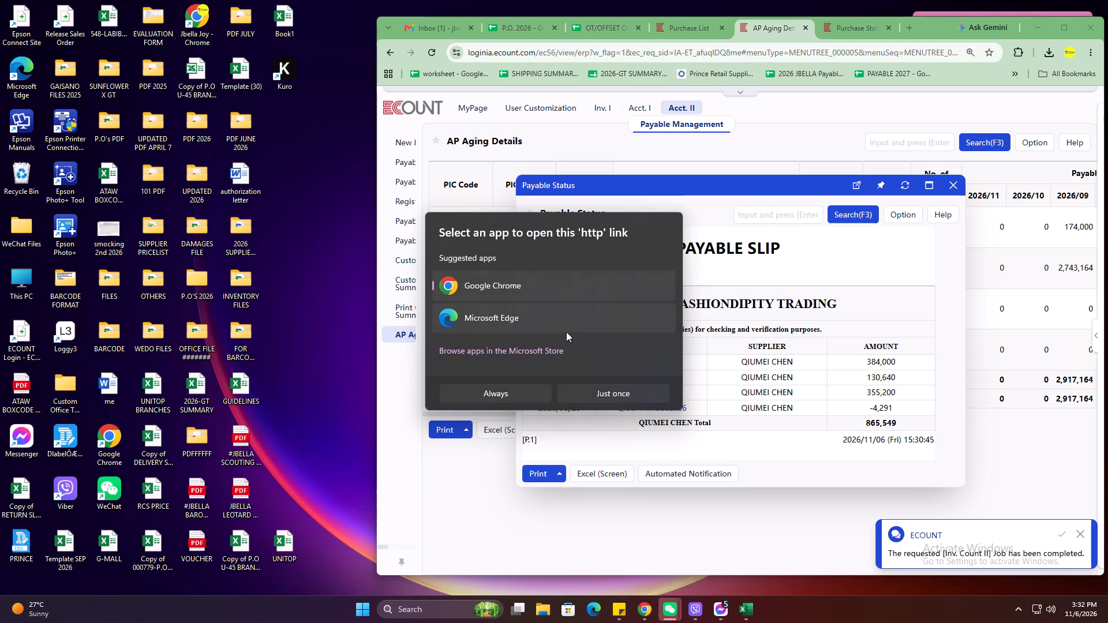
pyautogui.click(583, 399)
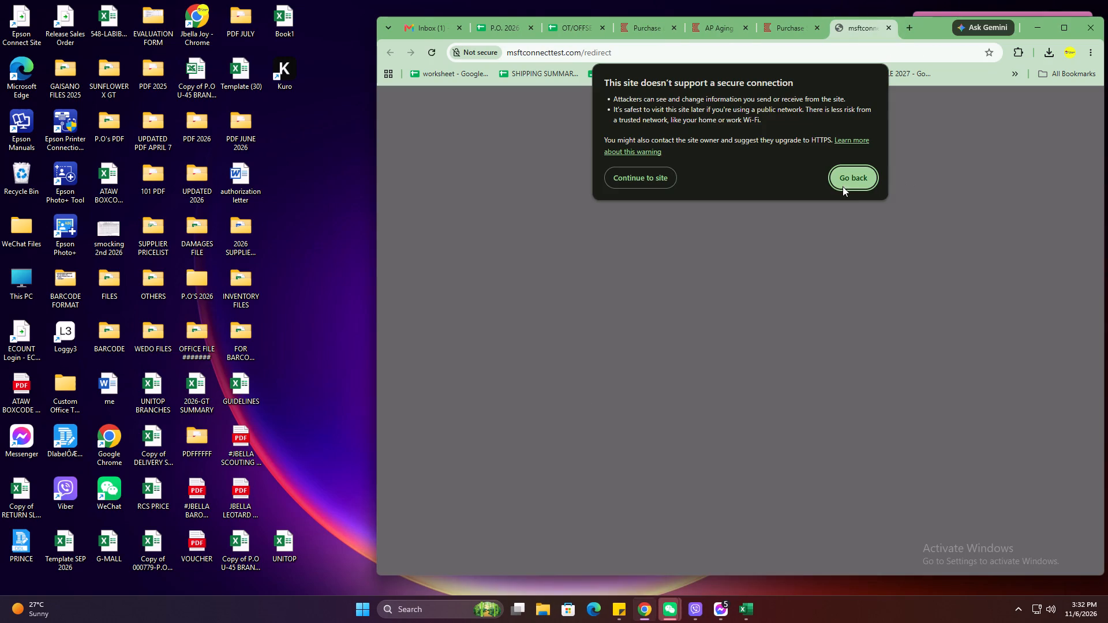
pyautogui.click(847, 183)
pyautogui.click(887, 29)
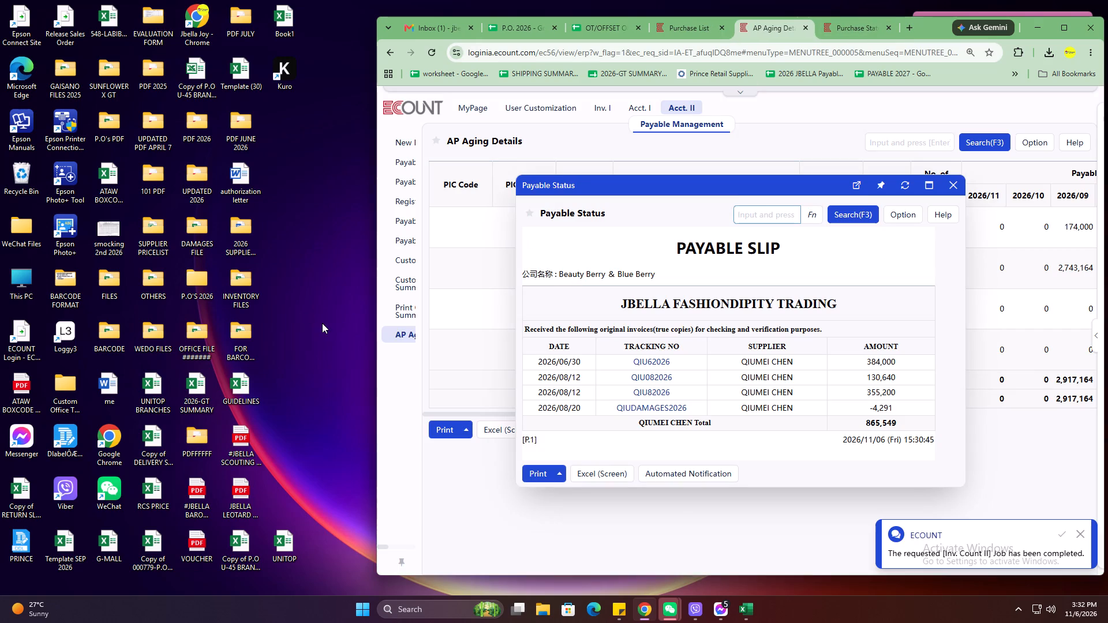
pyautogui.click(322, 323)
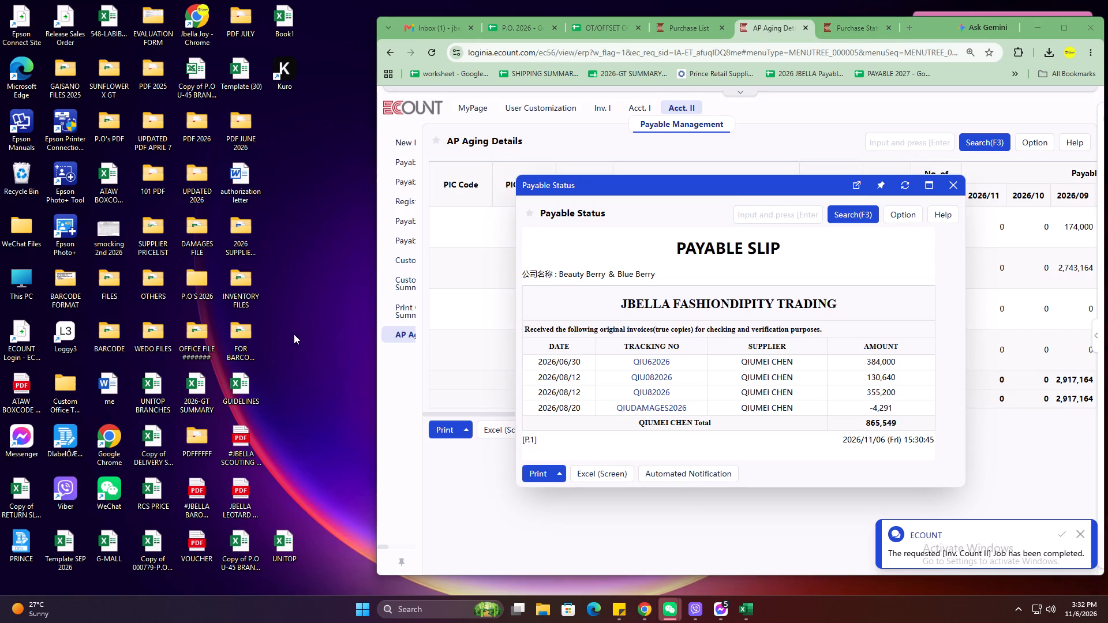
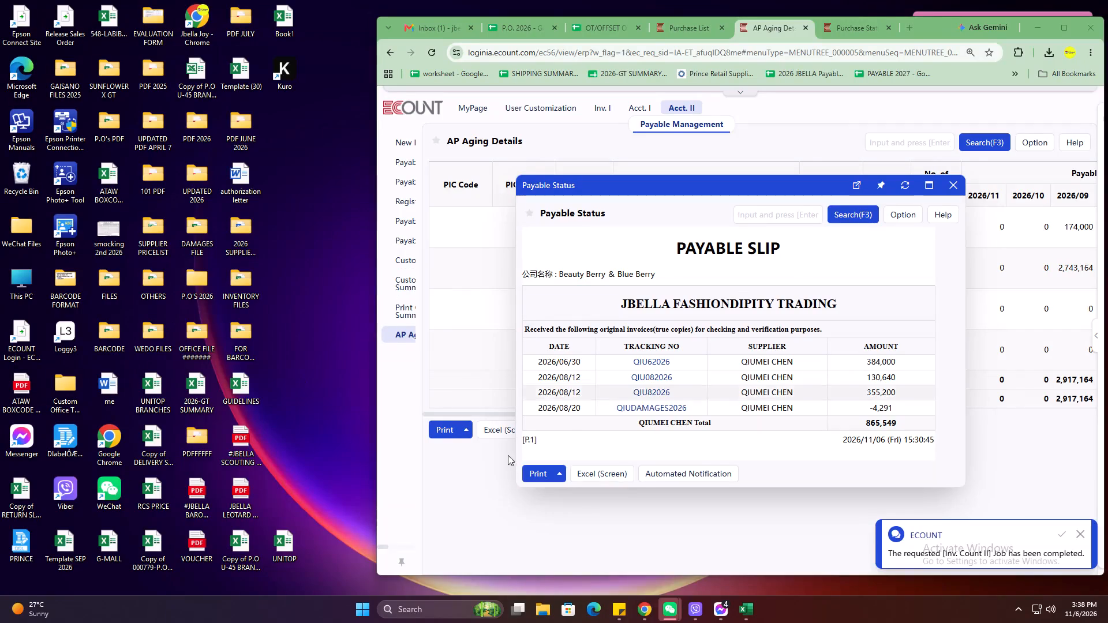
# Switch to the CHEQUE ISSUANCE LOCAL workbook in Excel.
pyautogui.hotkey('alt', 'Tab')
pyautogui.hotkey('alt', 'Tab')
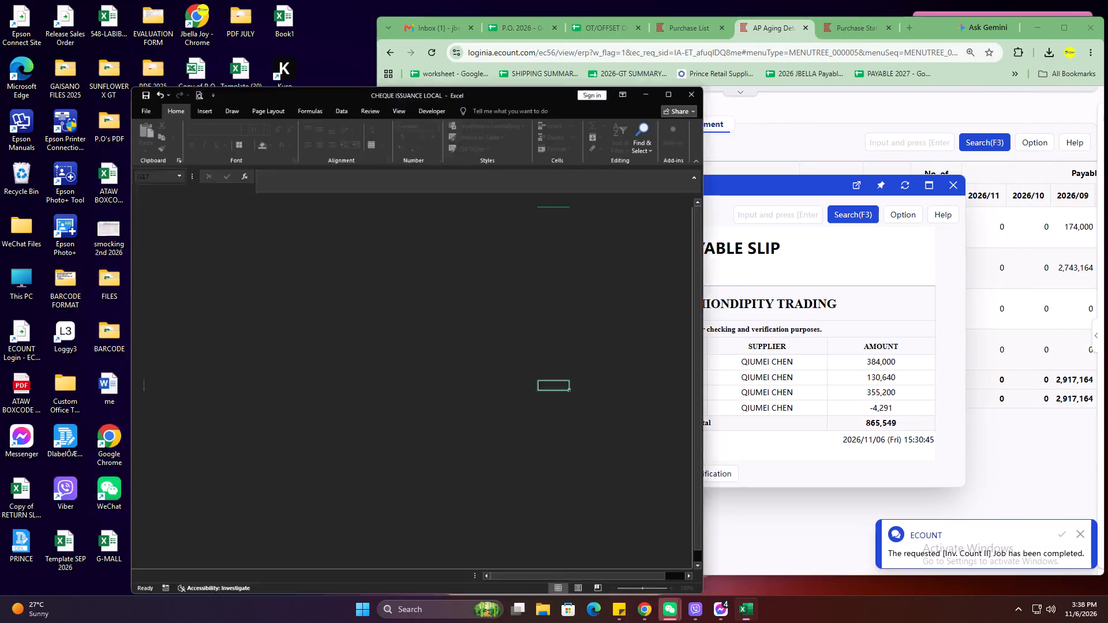
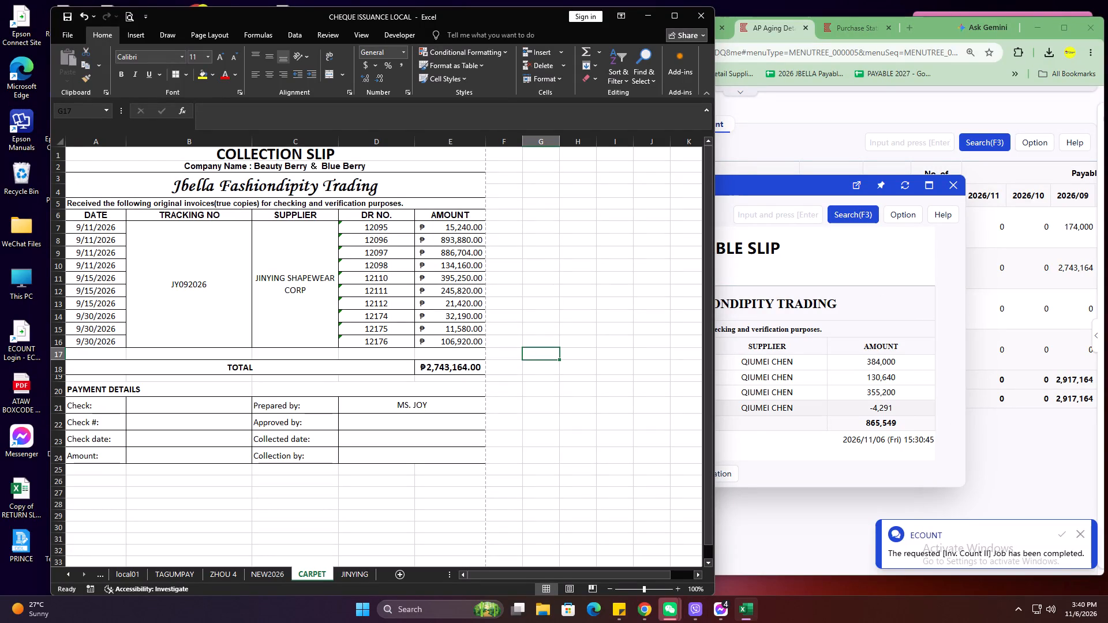
pyautogui.click(902, 300)
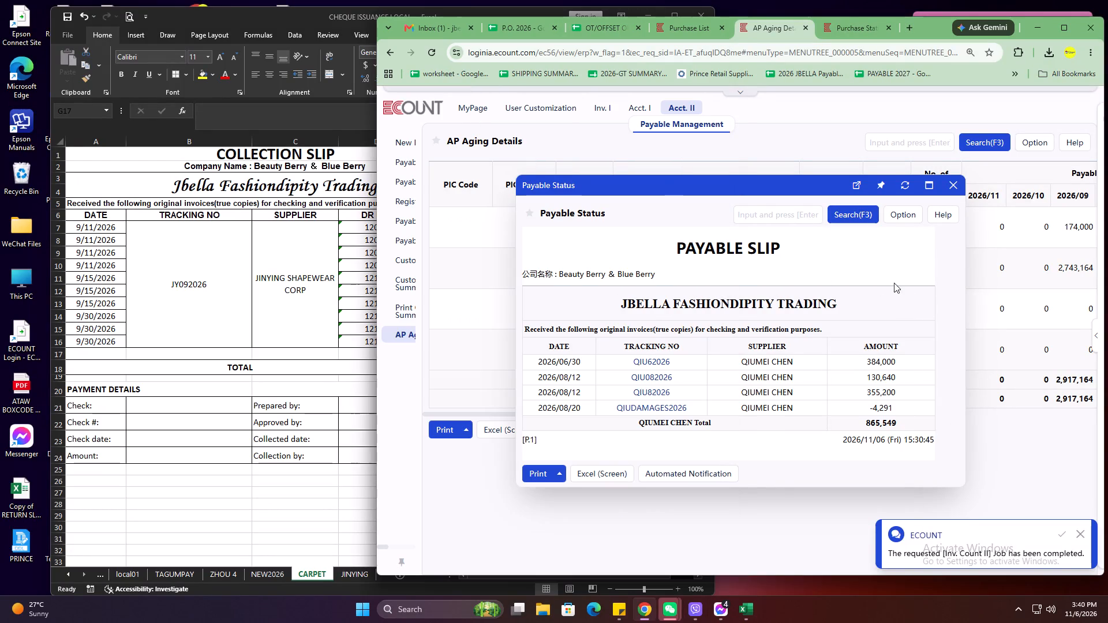
pyautogui.moveTo(693, 357); pyautogui.dragTo(623, 363)
pyautogui.hotkey('ctrl', 'c')
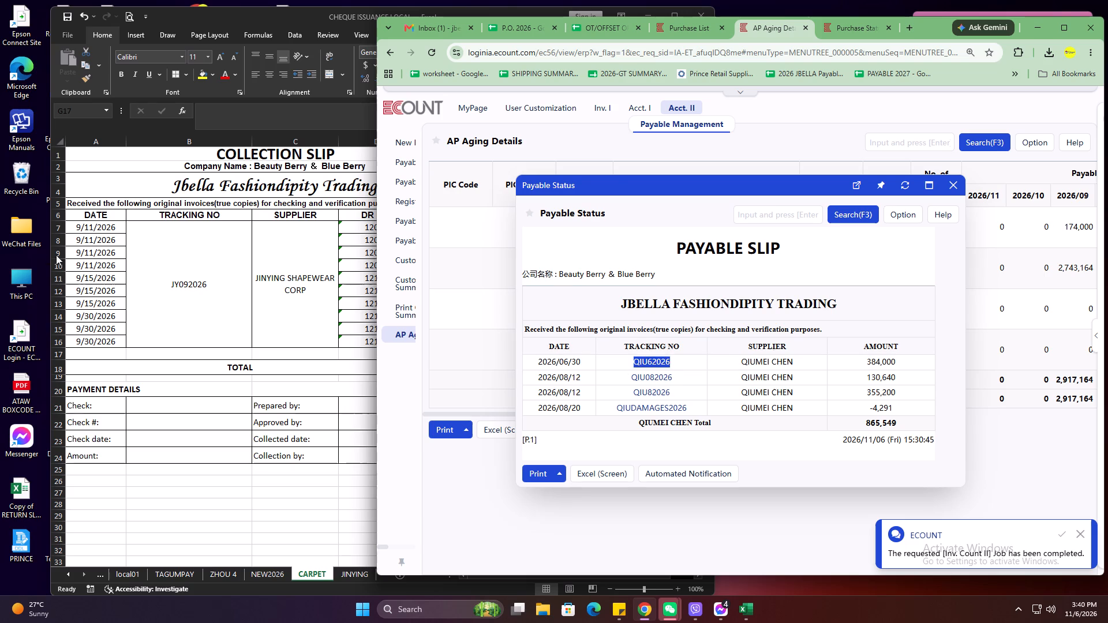
pyautogui.click(135, 265)
pyautogui.tripleClick(185, 275)
pyautogui.moveTo(215, 280); pyautogui.dragTo(128, 278)
pyautogui.hotkey('ctrl', 'v')
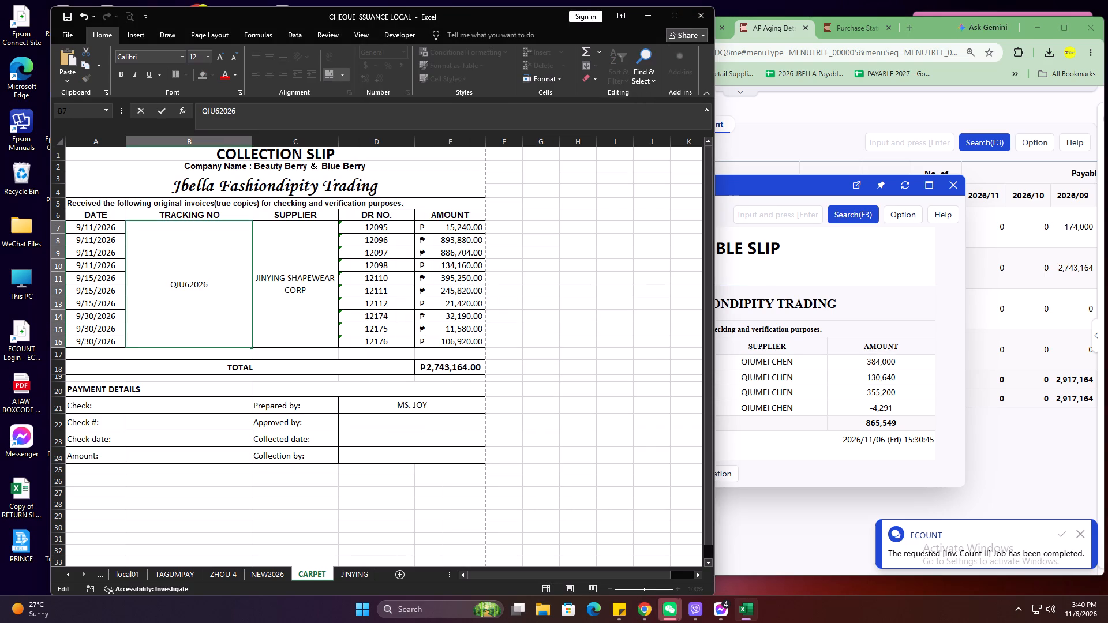
# Replace the collection slip's supplier with the supplier name copied from the payable slip's first row.
pyautogui.click(788, 336)
pyautogui.moveTo(818, 361); pyautogui.dragTo(735, 371)
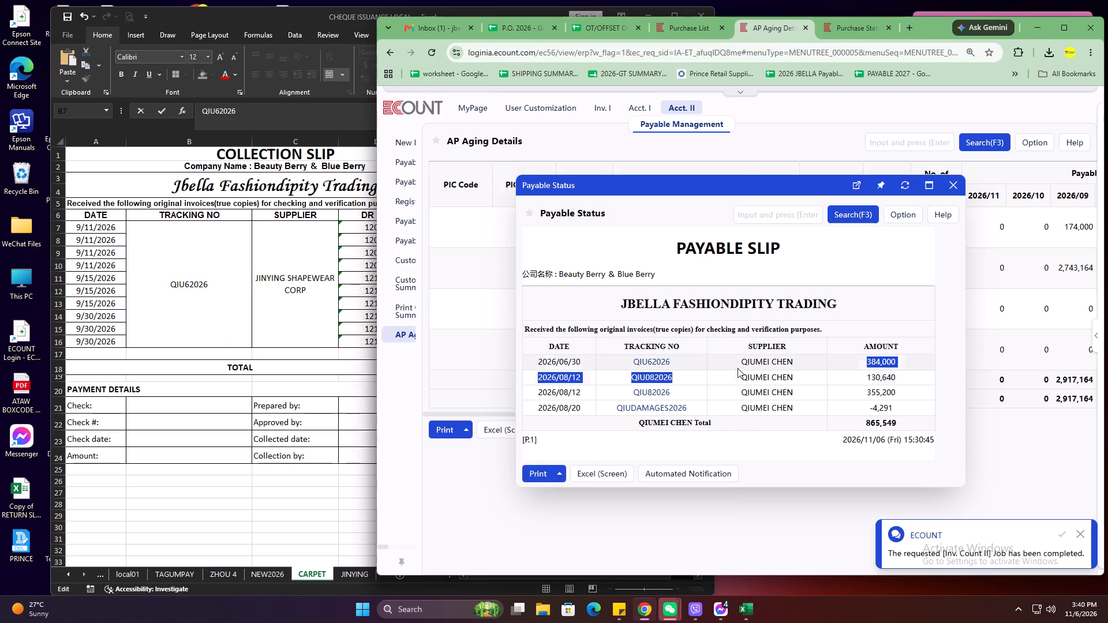
pyautogui.moveTo(815, 361); pyautogui.dragTo(744, 364)
pyautogui.click(808, 362)
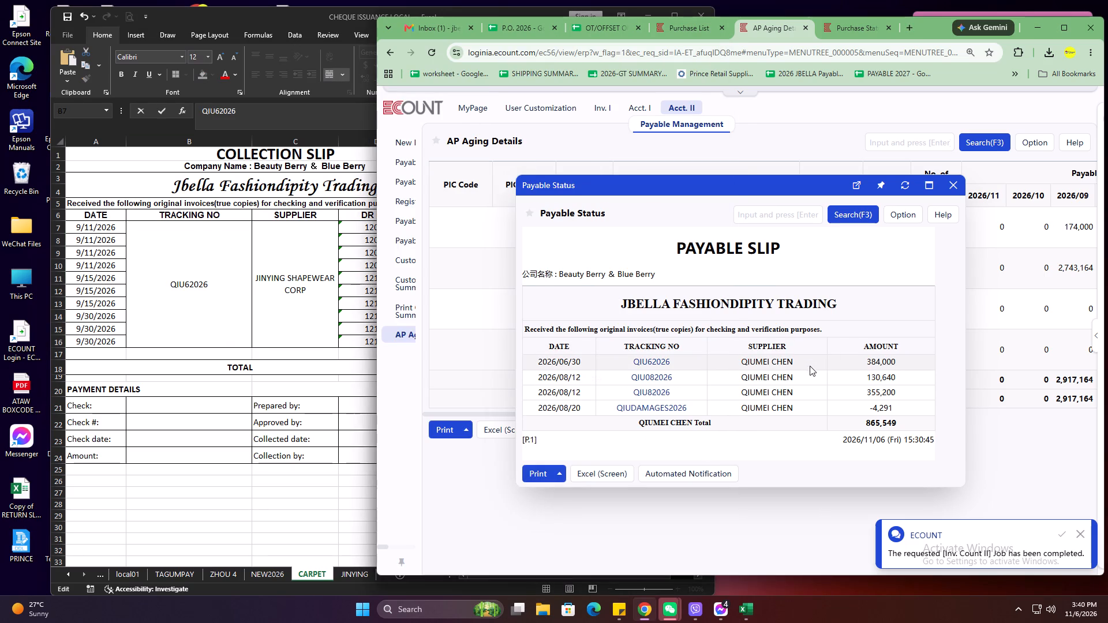
pyautogui.moveTo(807, 366); pyautogui.dragTo(732, 366)
pyautogui.hotkey('ctrl', 'c')
pyautogui.tripleClick(281, 300)
pyautogui.tripleClick(281, 300)
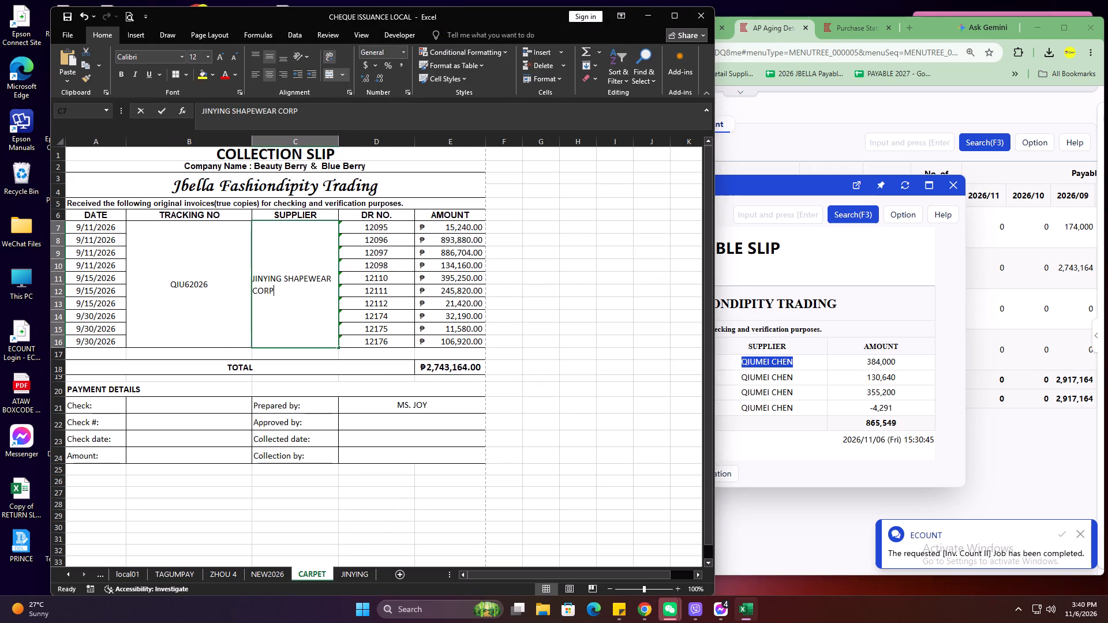
pyautogui.click(281, 300)
pyautogui.hotkey('ctrl', 'v')
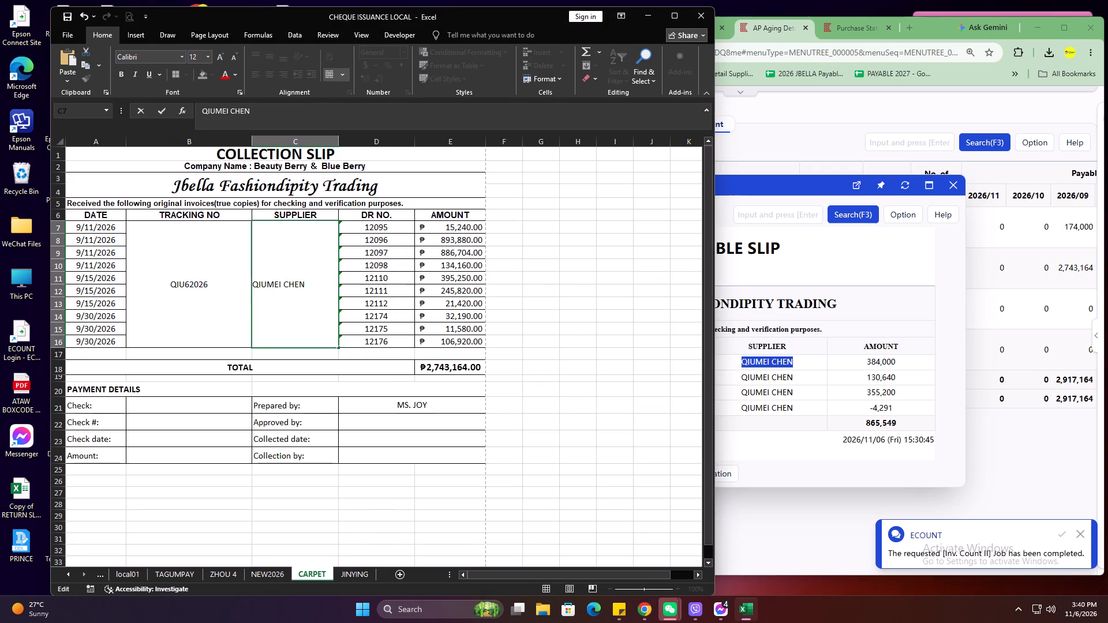
pyautogui.moveTo(295, 283); pyautogui.dragTo(283, 278)
pyautogui.click(231, 257)
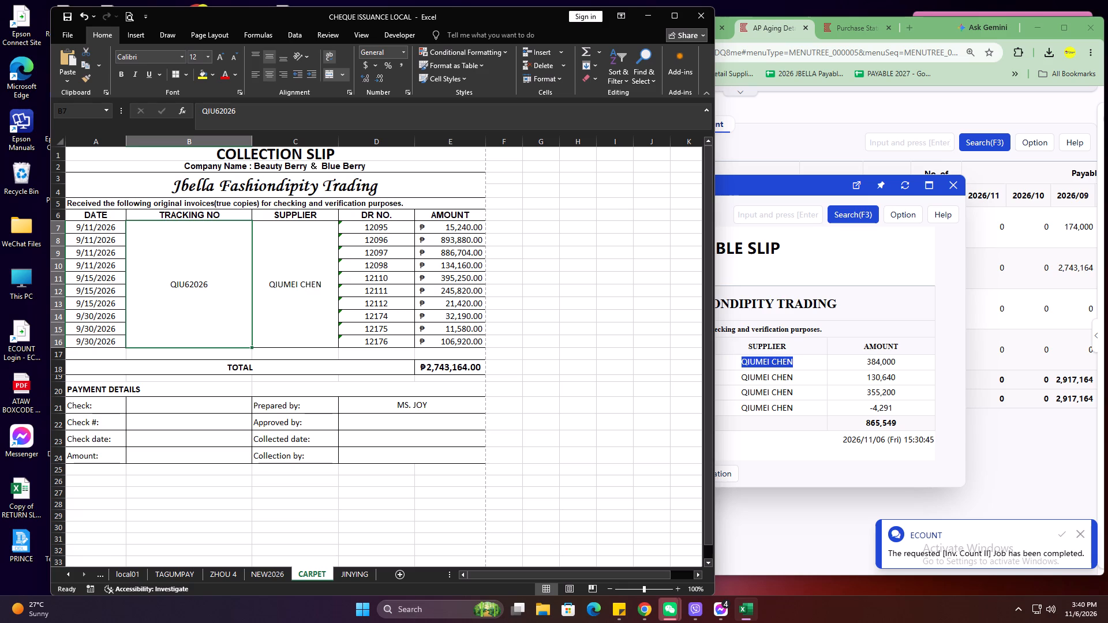
# Hide rows 8 to 16 of the collection slip.
pyautogui.moveTo(61, 242); pyautogui.dragTo(57, 326)
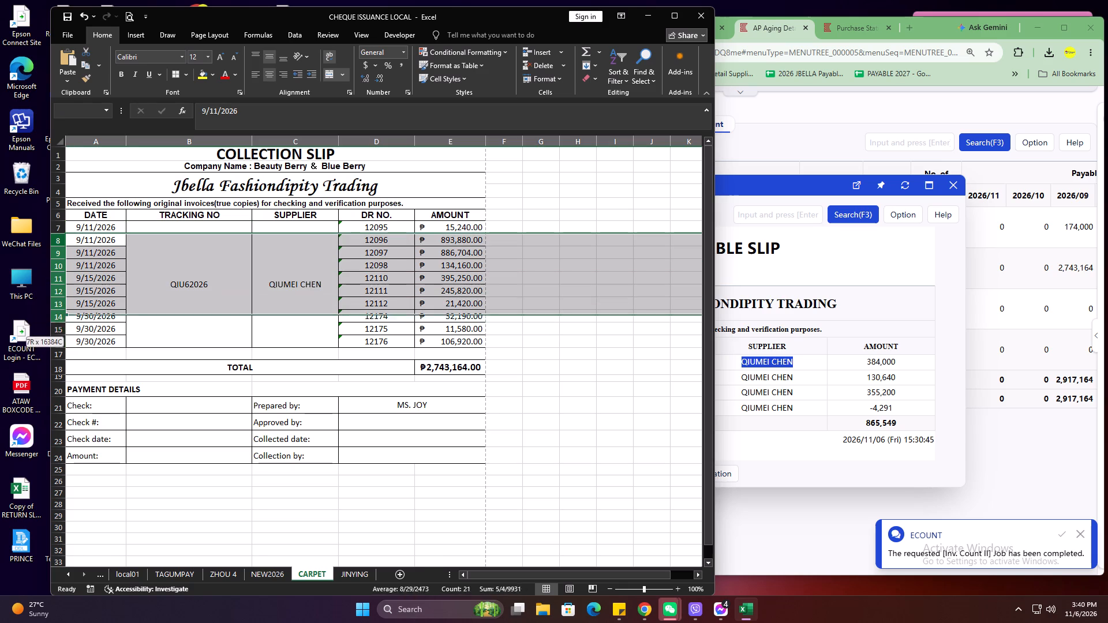
pyautogui.moveTo(57, 326); pyautogui.dragTo(57, 339)
pyautogui.rightClick(121, 297)
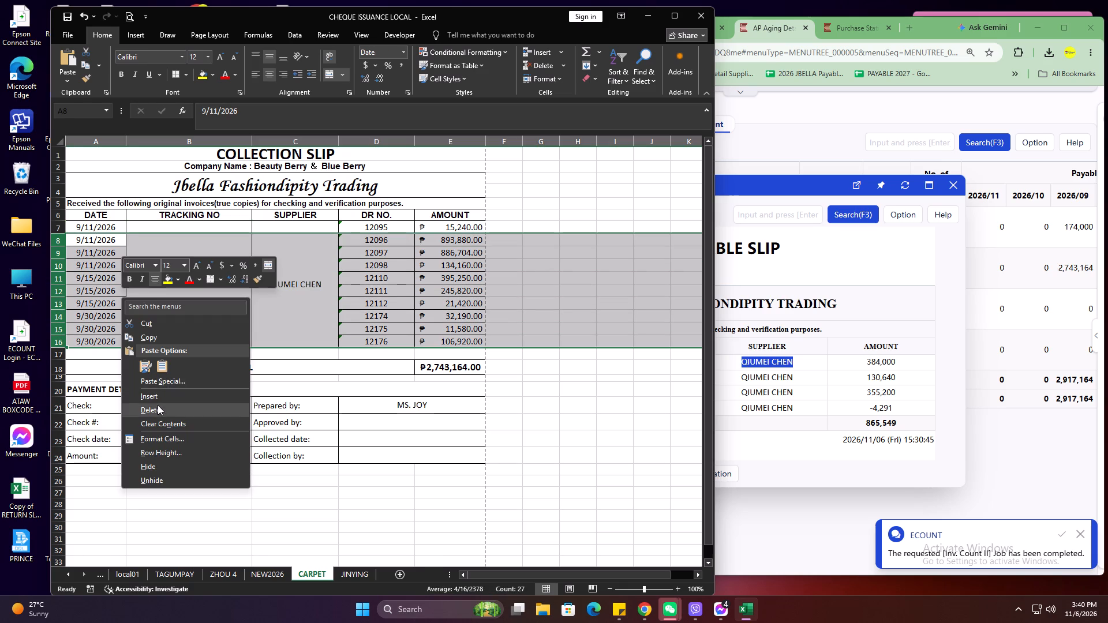
pyautogui.click(160, 462)
# Fill the remaining slip line with date 6/30/2026, DR no. 4695 and amount 384000.
pyautogui.click(110, 227)
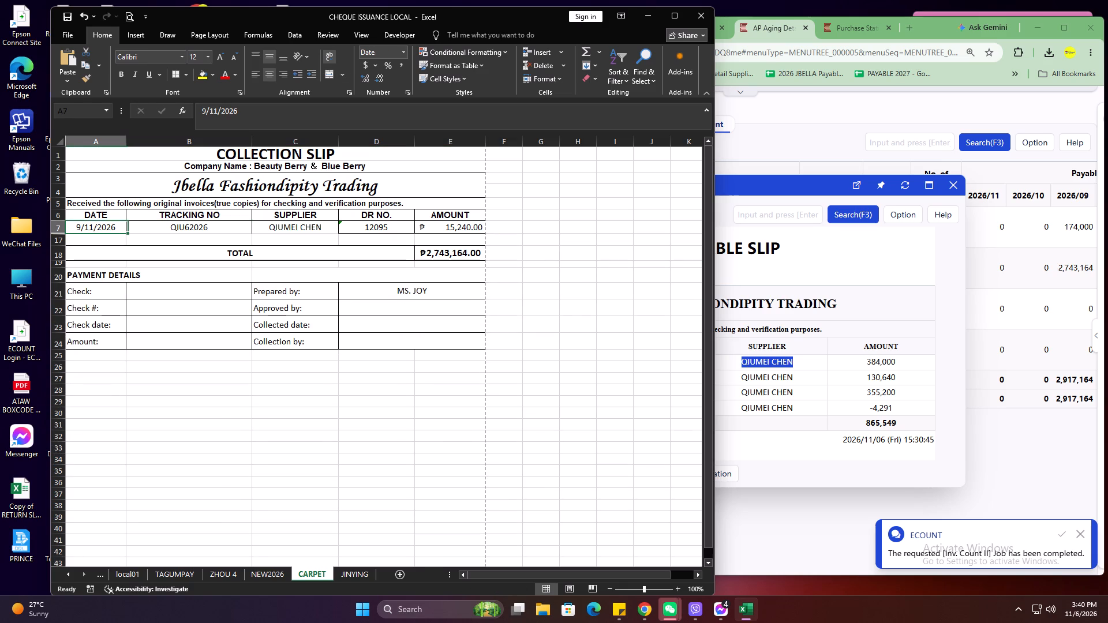
pyautogui.write('6/30')
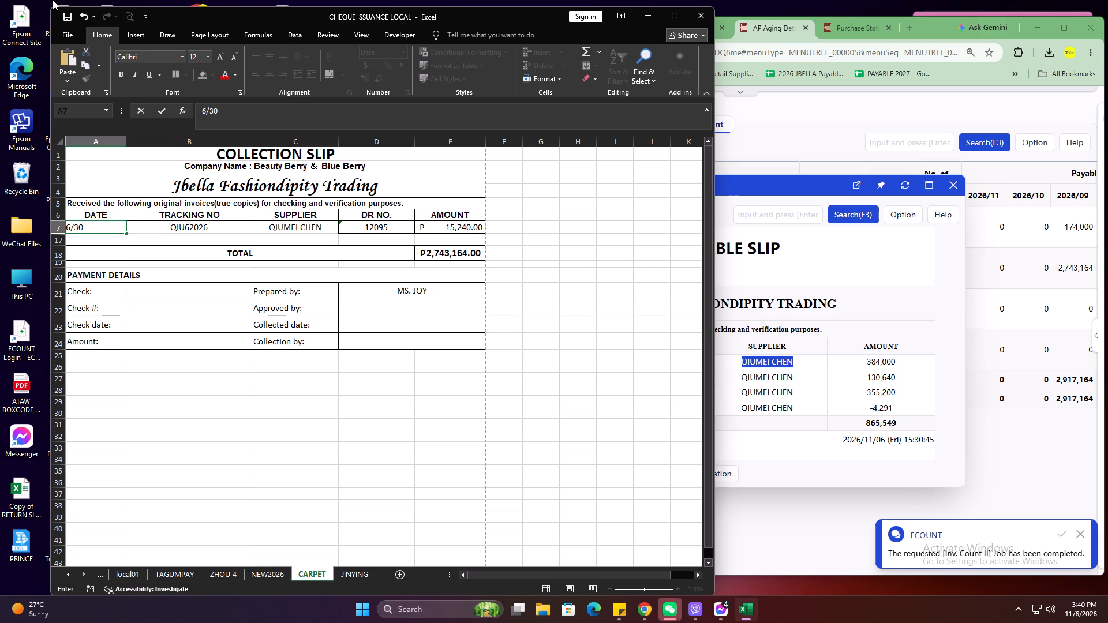
pyautogui.write('/2026')
pyautogui.press('Right')
pyautogui.press('Right')
pyautogui.press('Right')
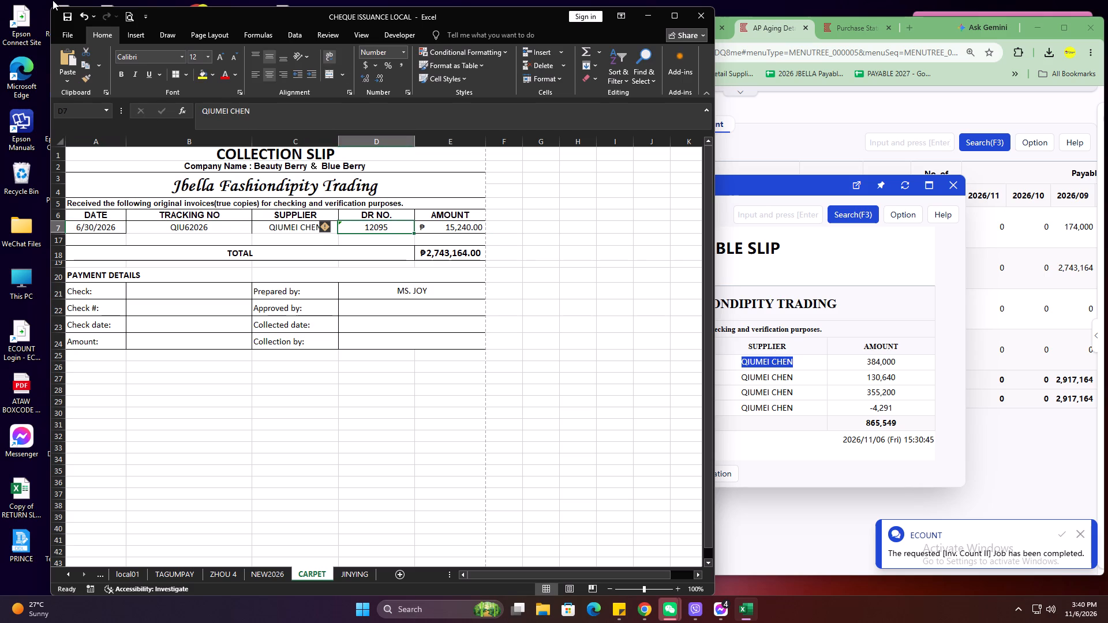
pyautogui.write('4695')
pyautogui.press('Right')
pyautogui.write('384')
pyautogui.press('Return')
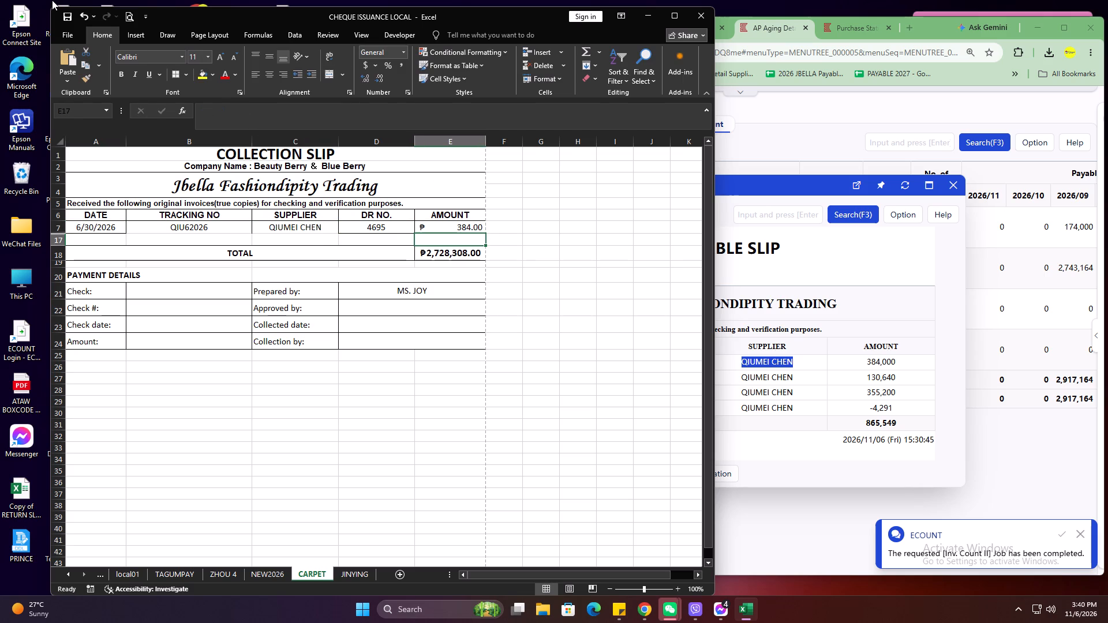
pyautogui.click(451, 256)
pyautogui.press('Up')
pyautogui.press('Up')
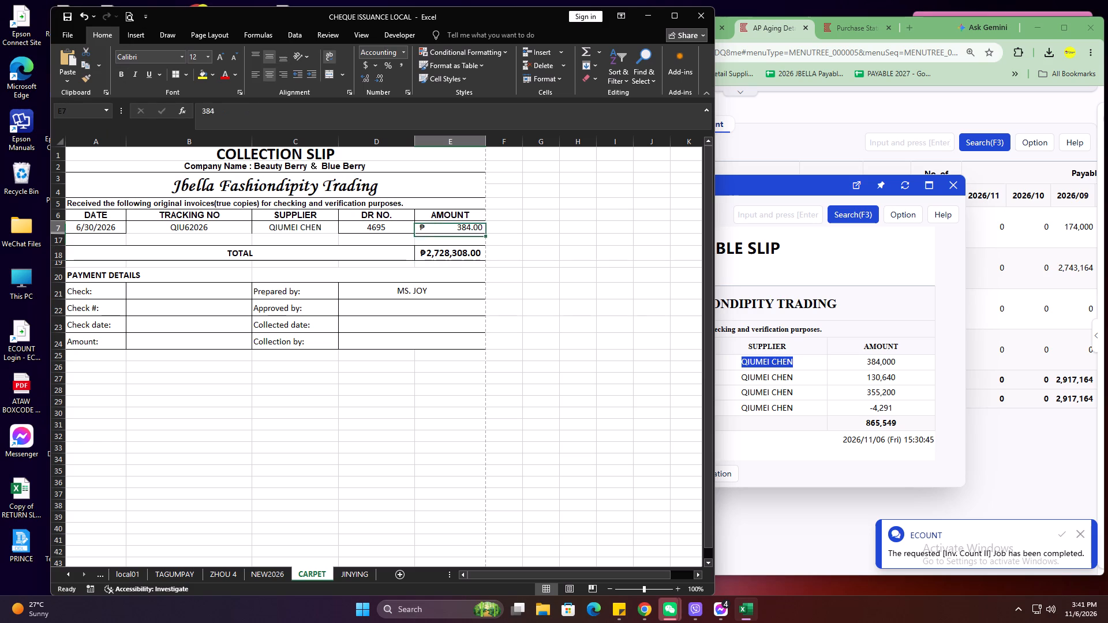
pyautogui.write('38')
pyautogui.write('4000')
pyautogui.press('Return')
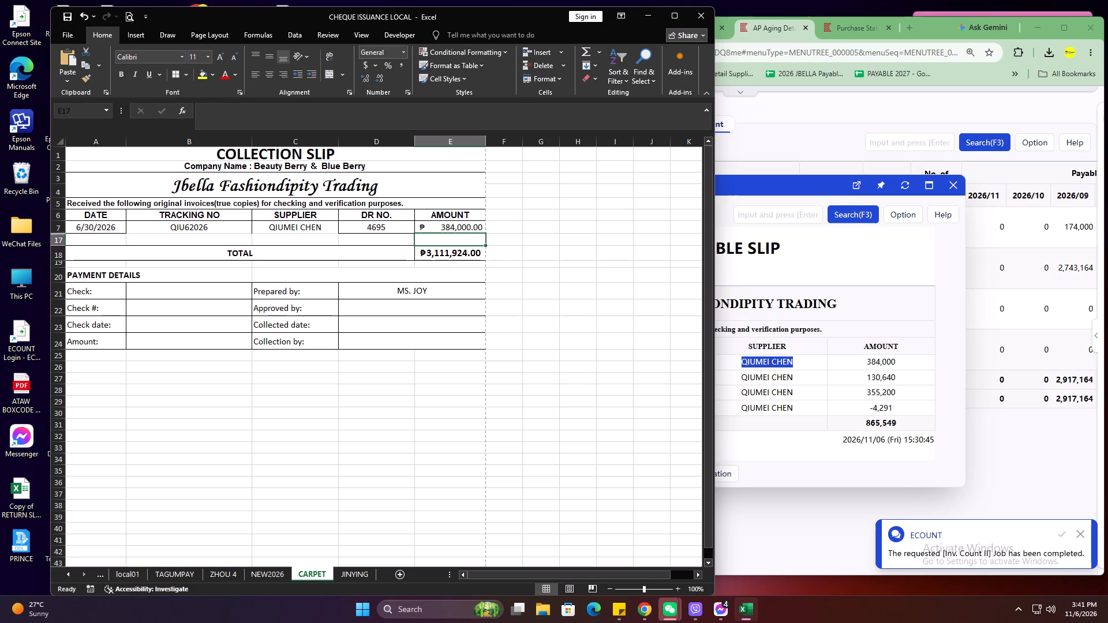
# Copy the 384,000.00 line amount into the TOTAL cell and format it bold at size 13.
pyautogui.click(477, 230)
pyautogui.hotkey('ctrl', 'c')
pyautogui.click(465, 257)
pyautogui.hotkey('ctrl', 'v')
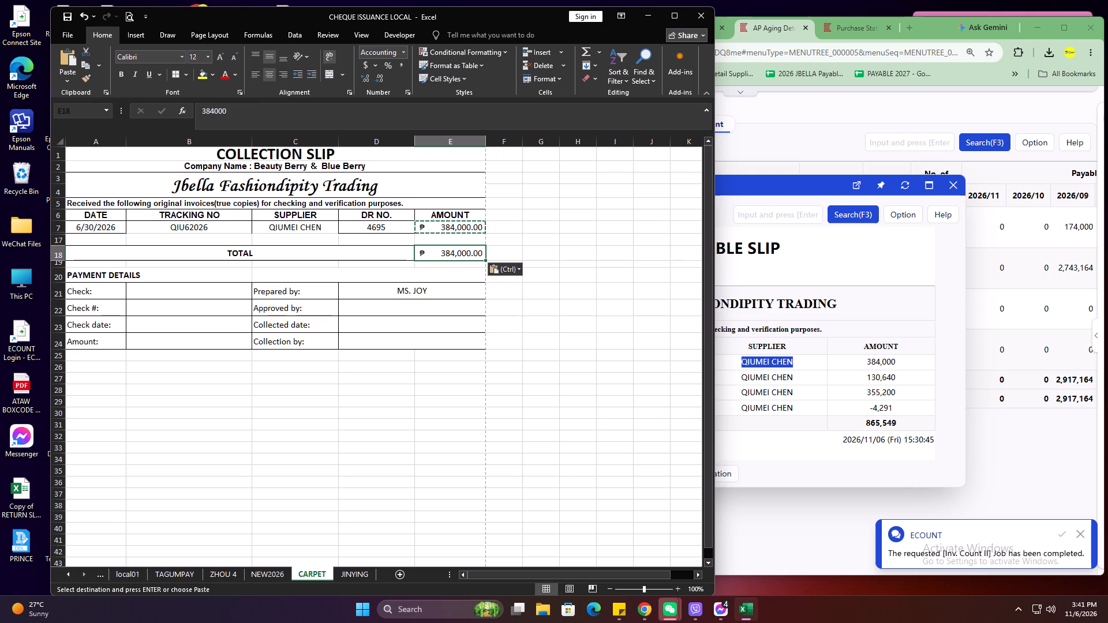
pyautogui.click(126, 74)
pyautogui.click(209, 57)
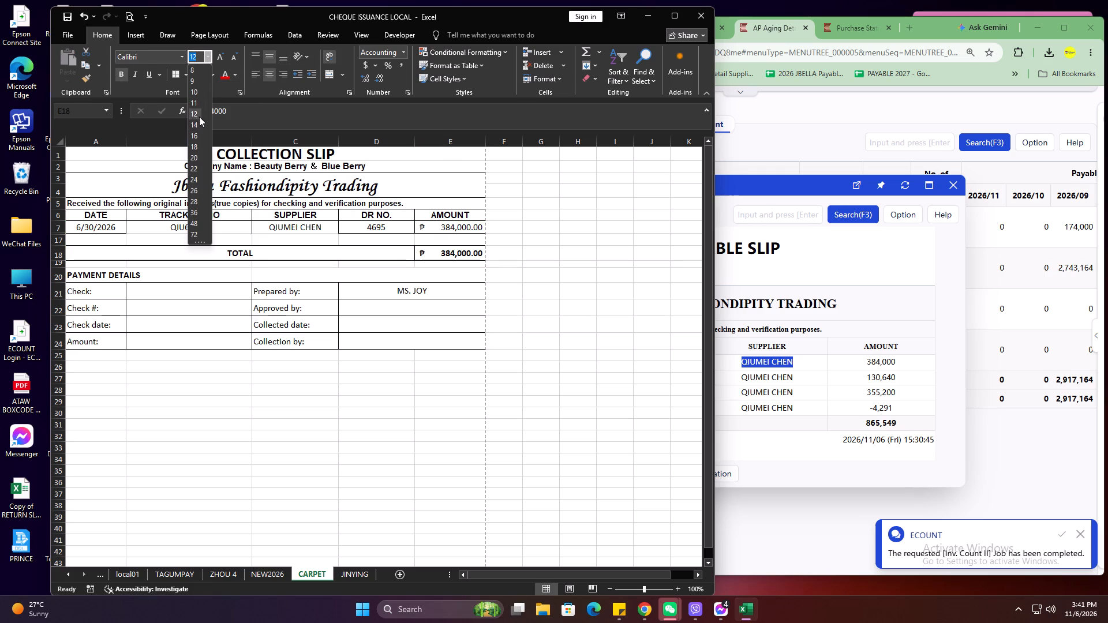
pyautogui.write('13')
pyautogui.press('Return')
pyautogui.click(560, 329)
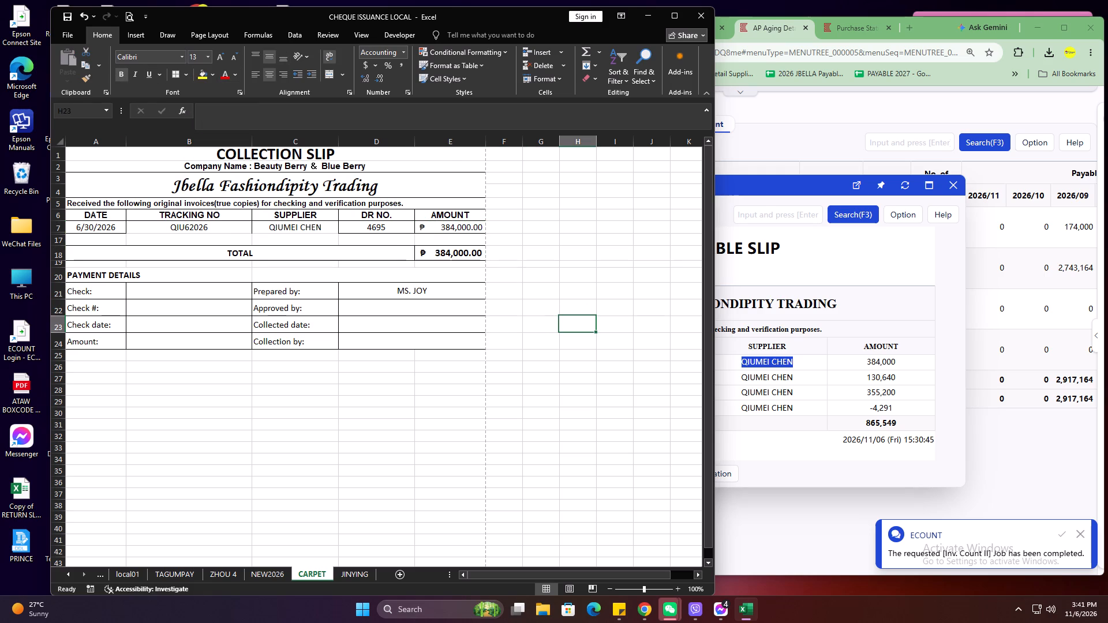
# Print the collection slip for QIU62026 on the OKI DATA CORP ML5500F printer.
pyautogui.hotkey('ctrl', 'p')
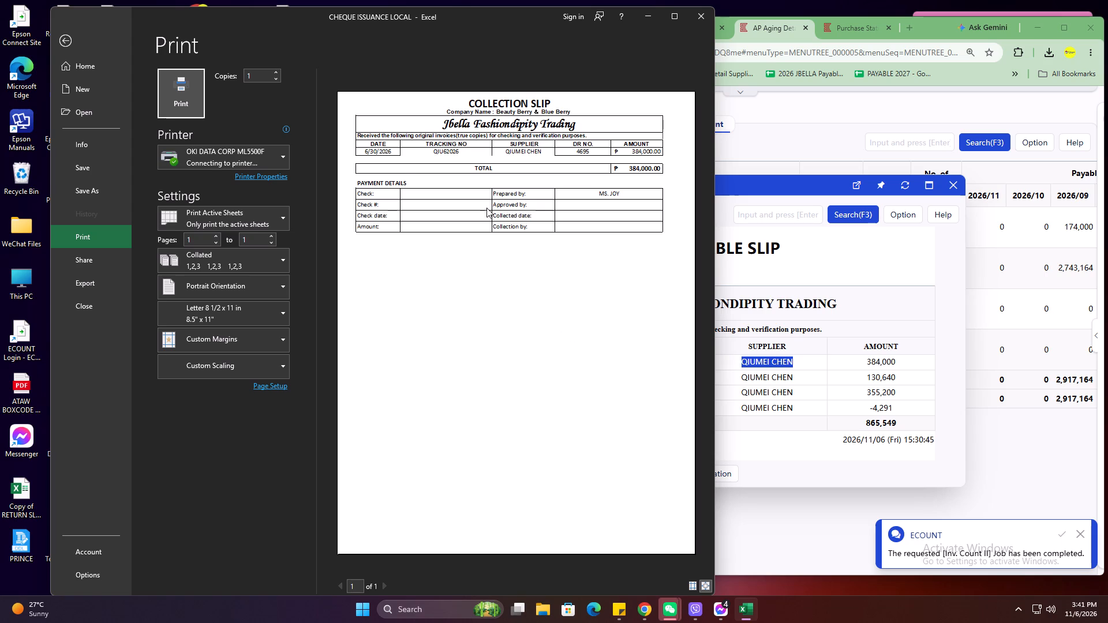
pyautogui.click(185, 100)
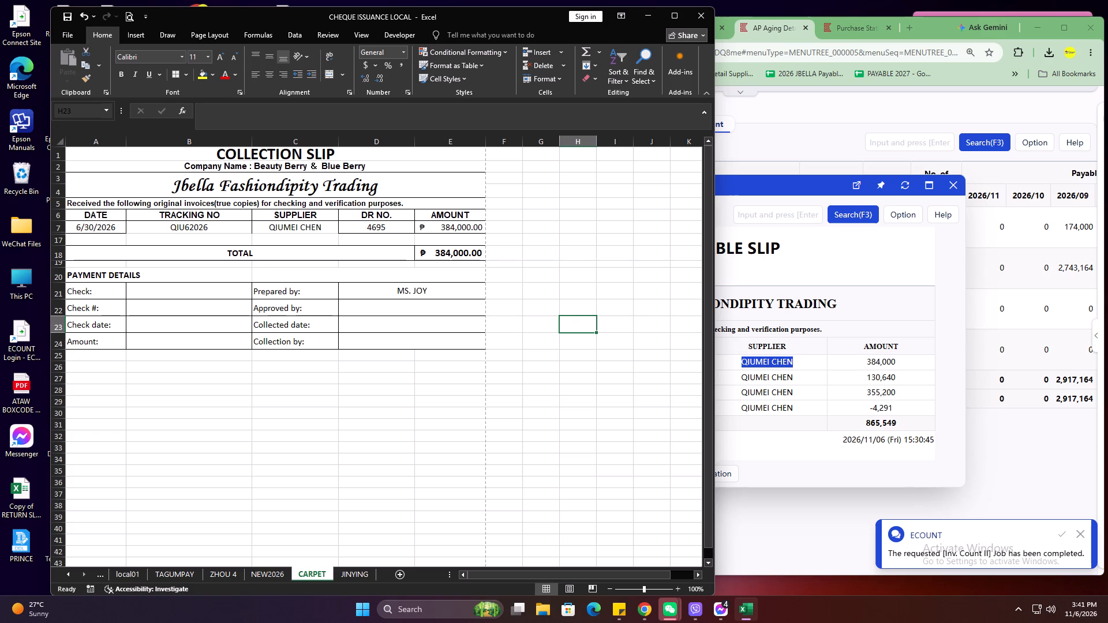
# Copy tracking number QIU082026 from the second row of the ECOUNT payable slip.
pyautogui.click(845, 287)
pyautogui.moveTo(690, 380); pyautogui.dragTo(642, 380)
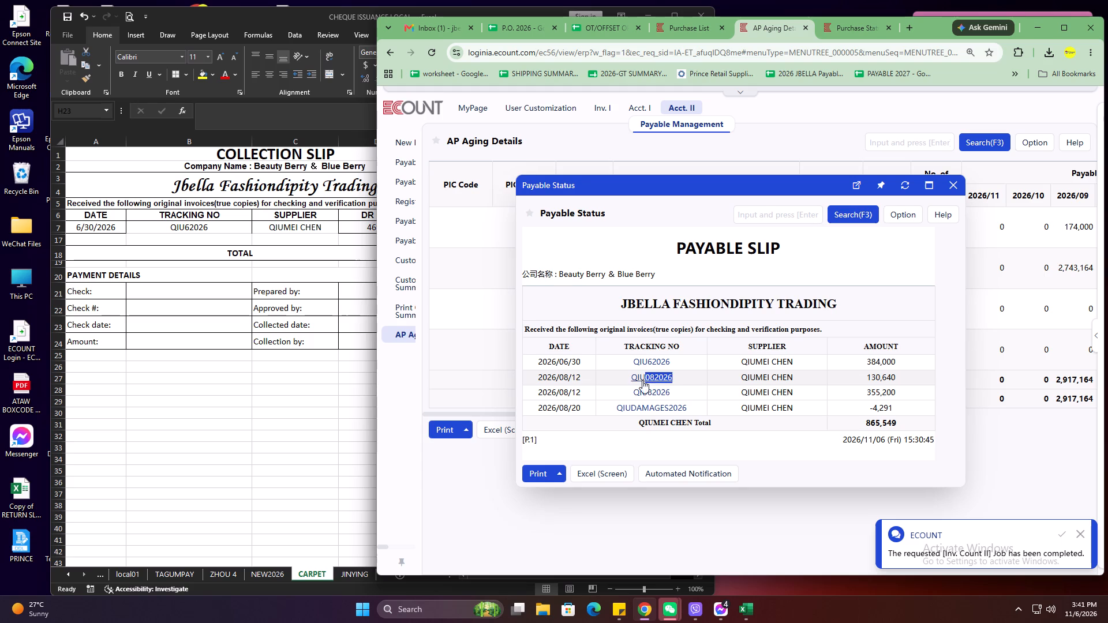
pyautogui.moveTo(642, 380); pyautogui.dragTo(631, 381)
pyautogui.hotkey('ctrl', 'c')
# Unhide the hidden rows between rows 7 and 17 of the Excel collection slip.
pyautogui.click(131, 246)
pyautogui.moveTo(59, 226); pyautogui.dragTo(58, 245)
pyautogui.rightClick(58, 245)
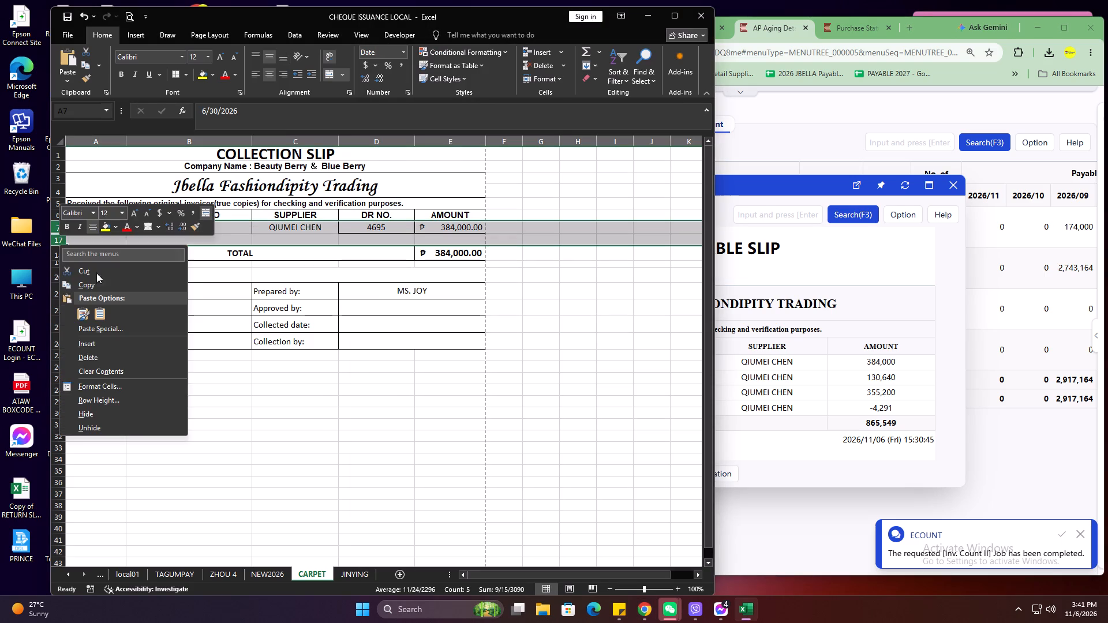
pyautogui.click(109, 425)
pyautogui.click(200, 249)
pyautogui.doubleClick(209, 298)
pyautogui.moveTo(215, 281); pyautogui.dragTo(129, 279)
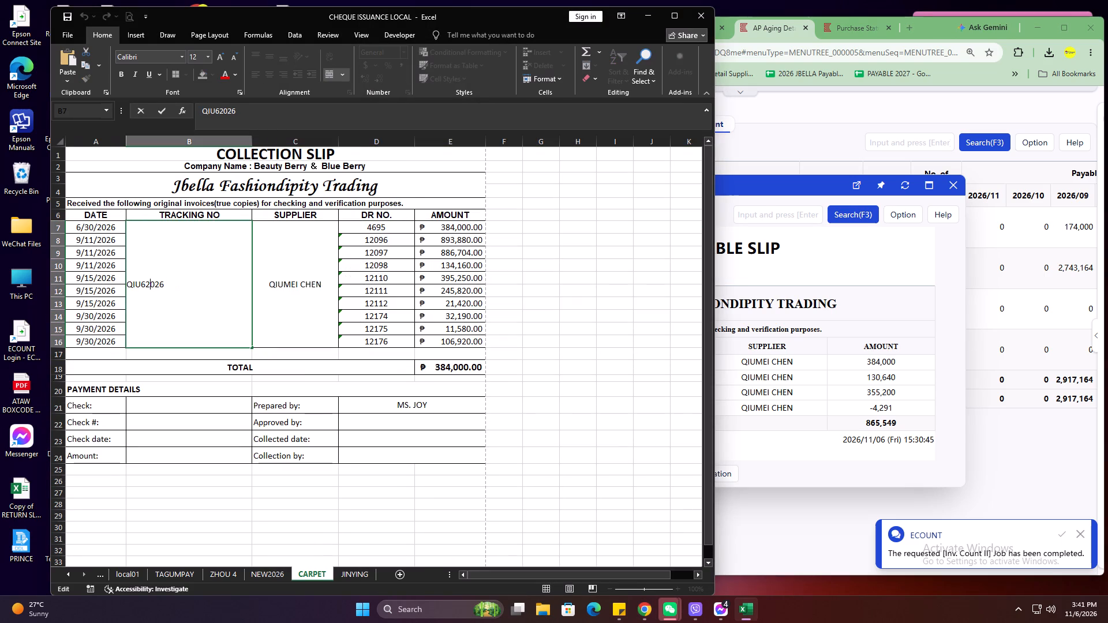
pyautogui.moveTo(129, 279); pyautogui.dragTo(118, 280)
pyautogui.hotkey('ctrl', 'v')
pyautogui.click(199, 301)
pyautogui.click(333, 305)
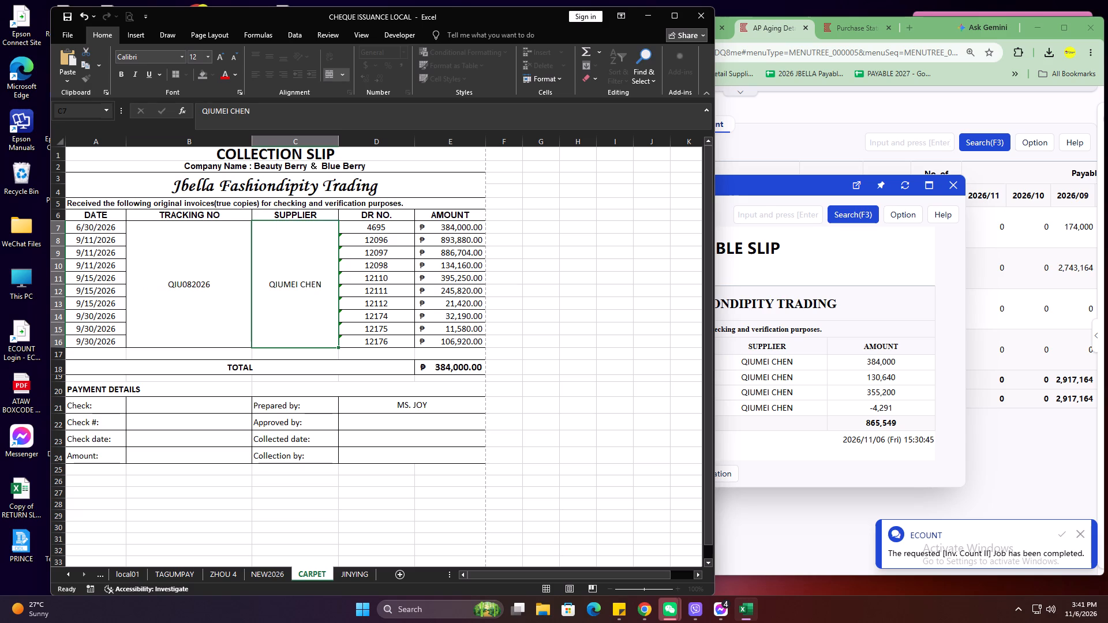
# Delete rows 14 to 16 so the slip keeps seven lines, rows 7 to 13.
pyautogui.click(115, 262)
pyautogui.moveTo(117, 231); pyautogui.dragTo(114, 261)
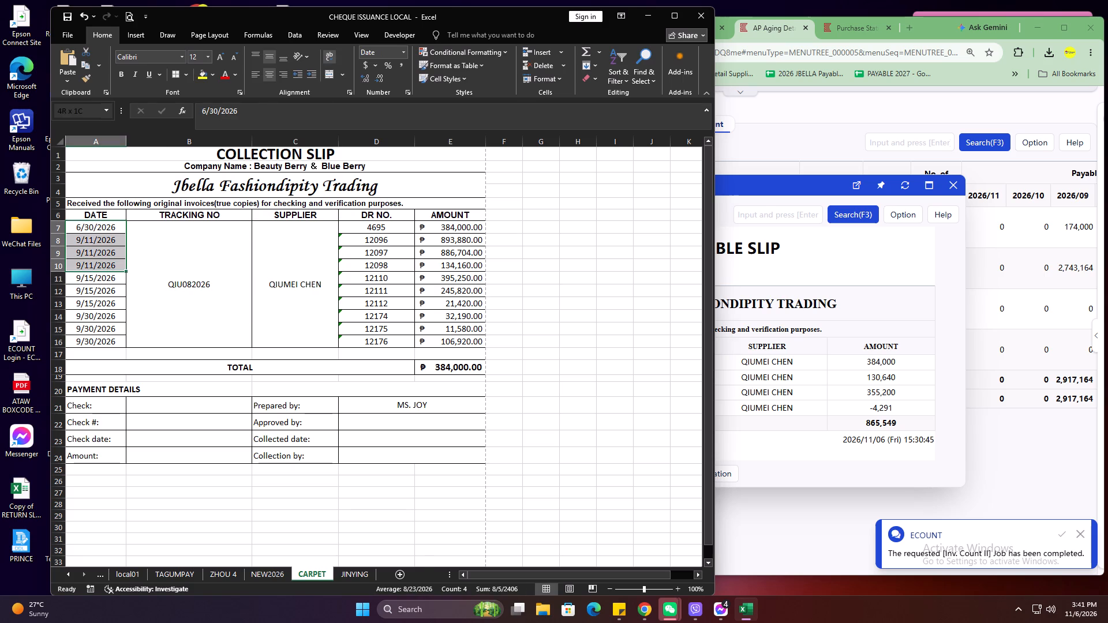
pyautogui.moveTo(114, 261); pyautogui.dragTo(111, 305)
pyautogui.moveTo(59, 316); pyautogui.dragTo(59, 341)
pyautogui.rightClick(59, 342)
pyautogui.click(111, 453)
# Set the date to 8/12/2026 in rows 7 to 13 and merge those date cells into one.
pyautogui.click(110, 225)
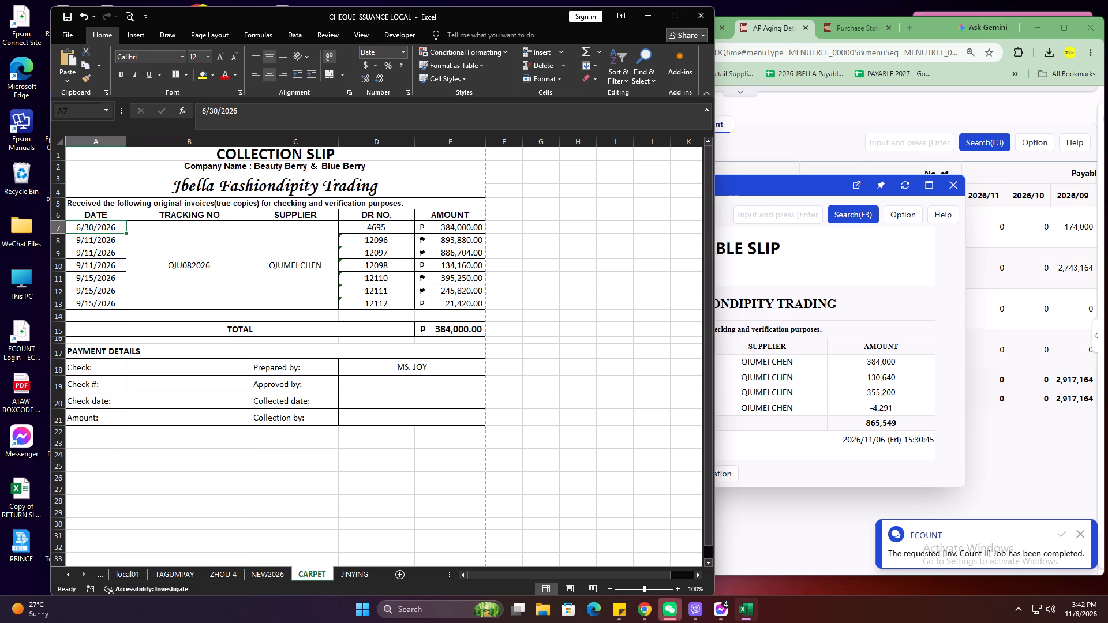
pyautogui.write('8/12/2026')
pyautogui.click(114, 230)
pyautogui.click(114, 239)
pyautogui.click(117, 225)
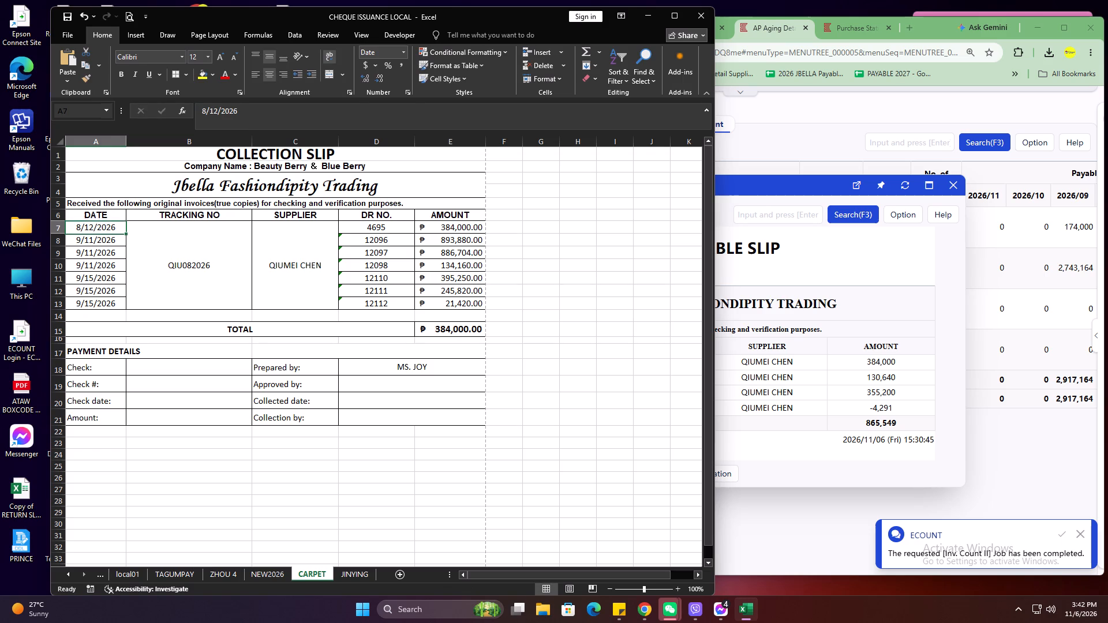
pyautogui.hotkey('ctrl', 'c')
pyautogui.keyDown('ctrl'); pyautogui.moveTo(125, 233); pyautogui.dragTo(123, 304); pyautogui.keyUp('ctrl')
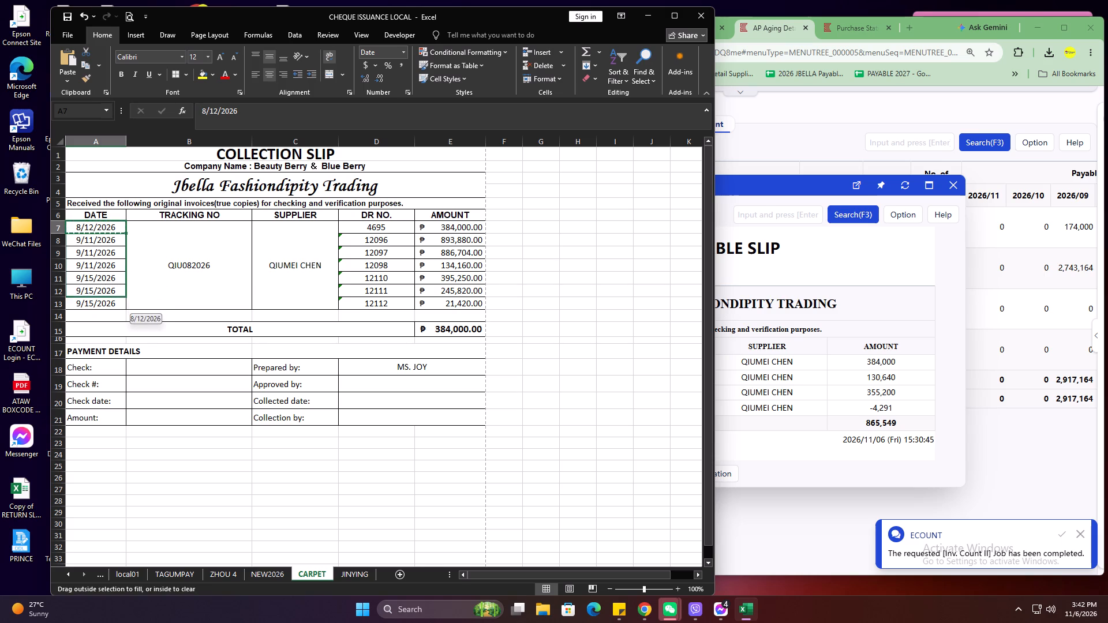
pyautogui.keyDown('ctrl'); pyautogui.moveTo(123, 304); pyautogui.dragTo(123, 305); pyautogui.keyUp('ctrl')
pyautogui.click(330, 79)
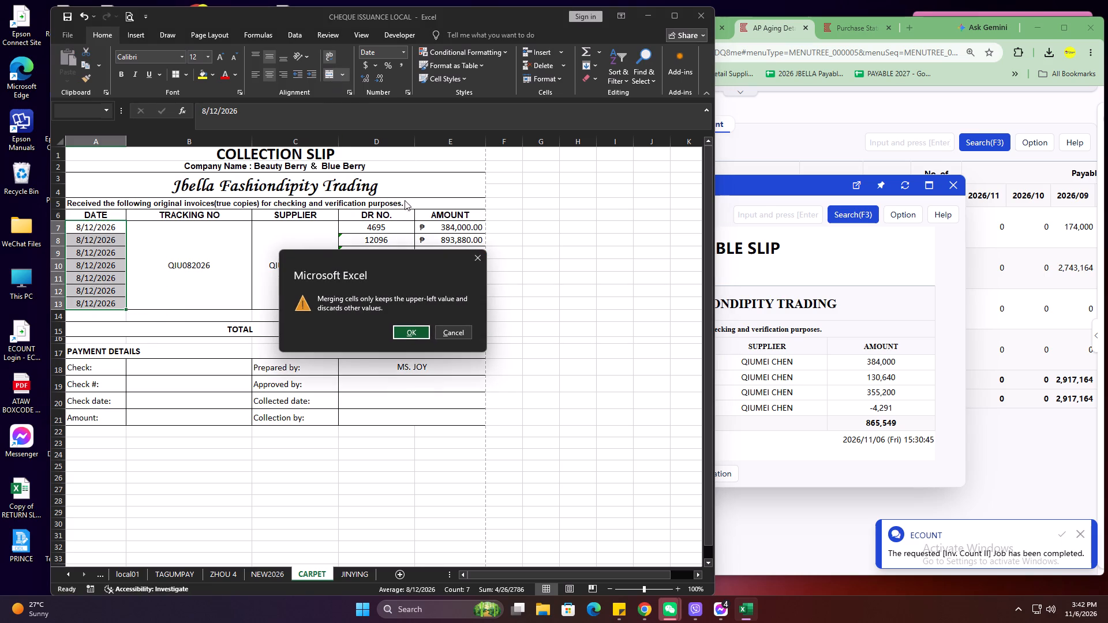
pyautogui.click(402, 334)
# Enter DR number 4797 with amount 21960 in row 7, and DR number 4798 with amount 13600 in row 8.
pyautogui.click(396, 230)
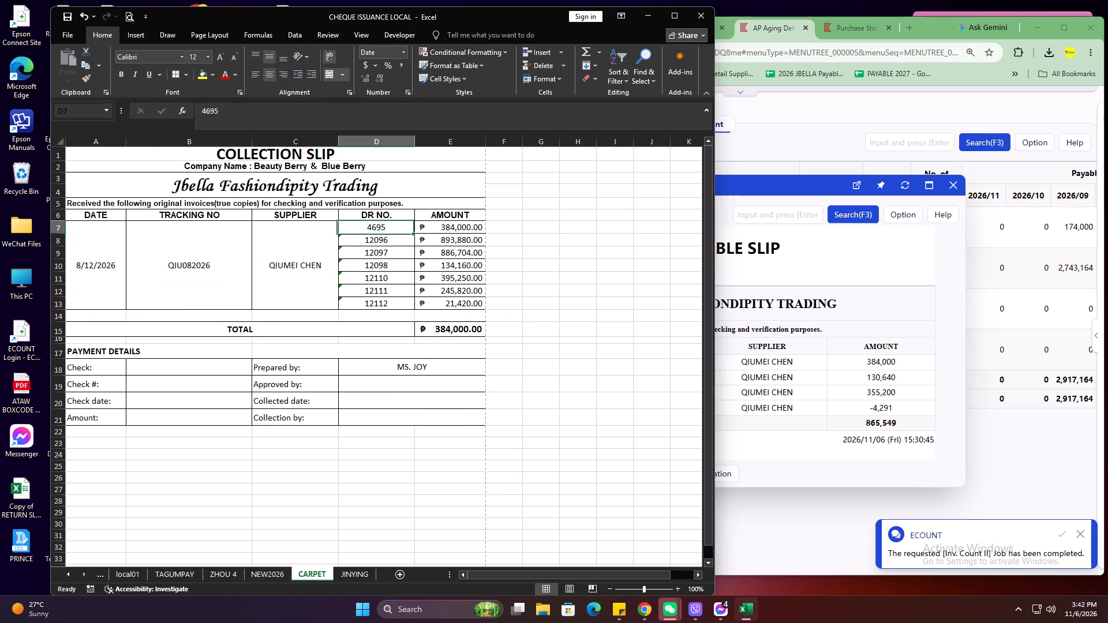
pyautogui.write('4797')
pyautogui.press('Right')
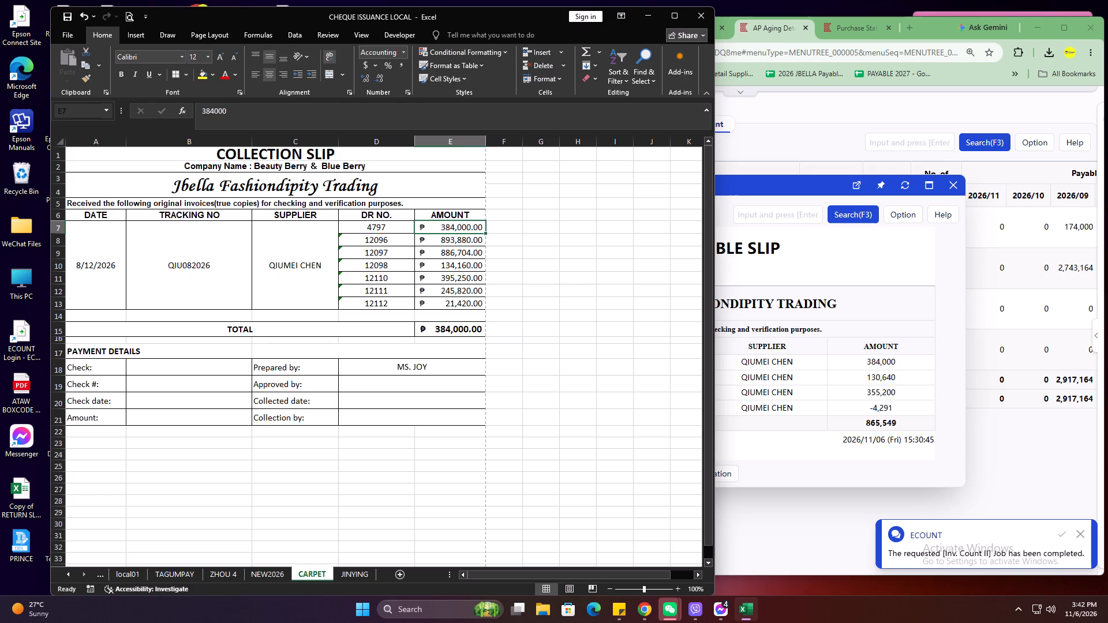
pyautogui.write('21960')
pyautogui.press('Down')
pyautogui.press('Left')
pyautogui.press('Down')
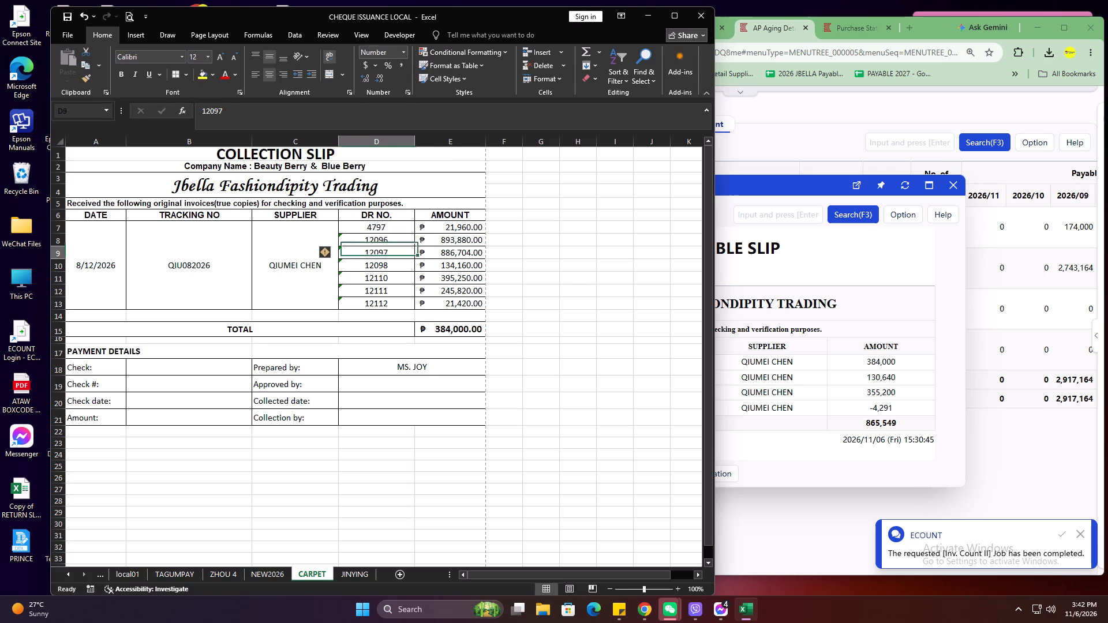
pyautogui.press('Up')
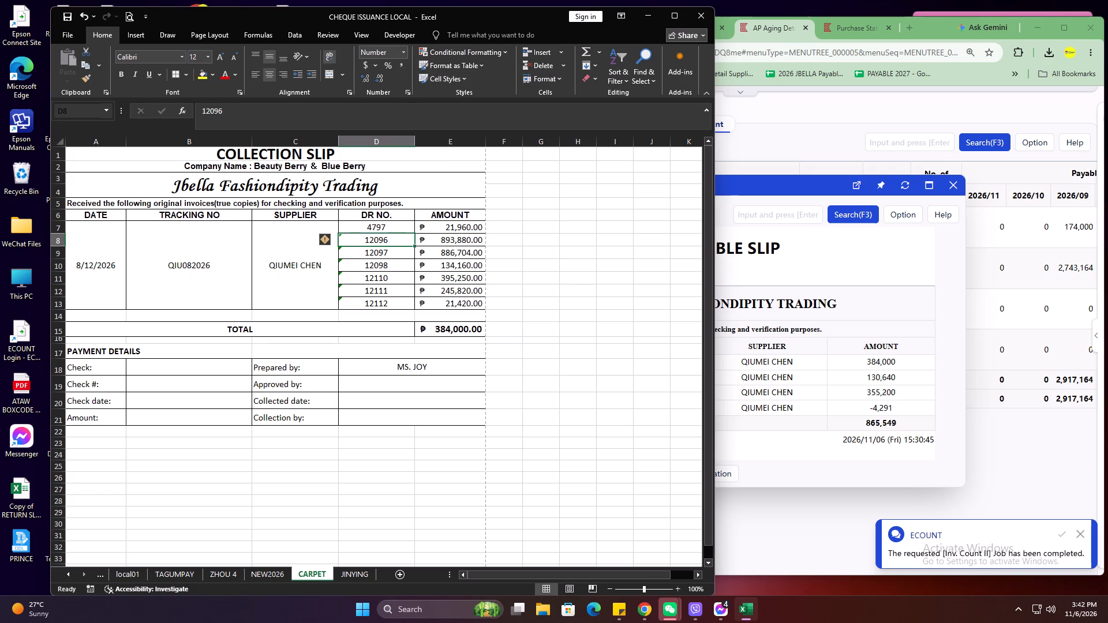
pyautogui.write('4798')
pyautogui.press('Right')
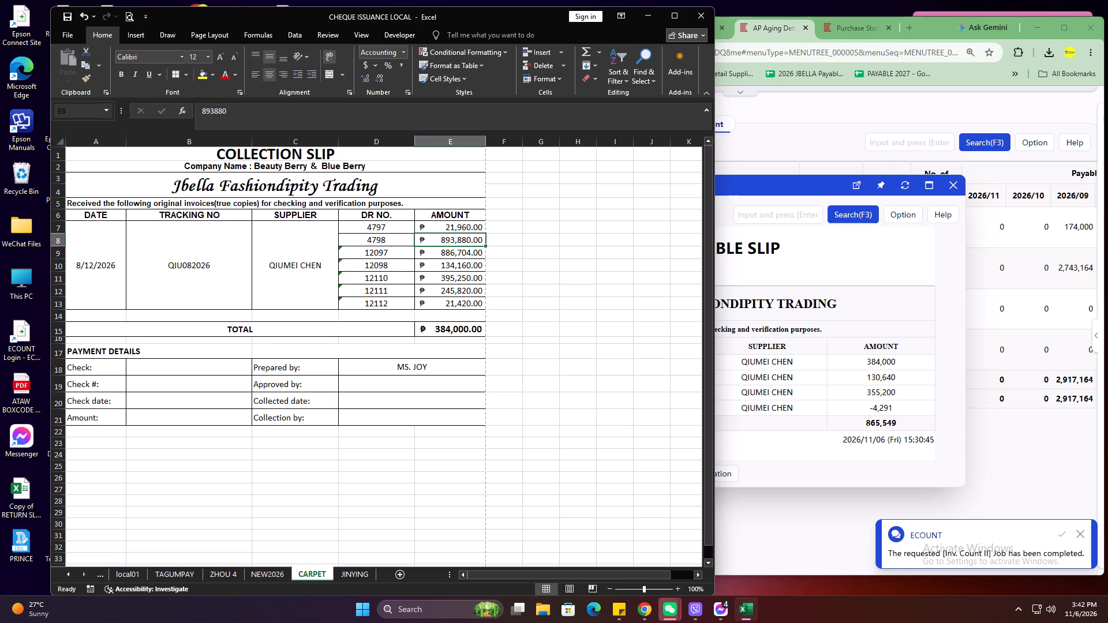
pyautogui.write('13600')
pyautogui.press('Down')
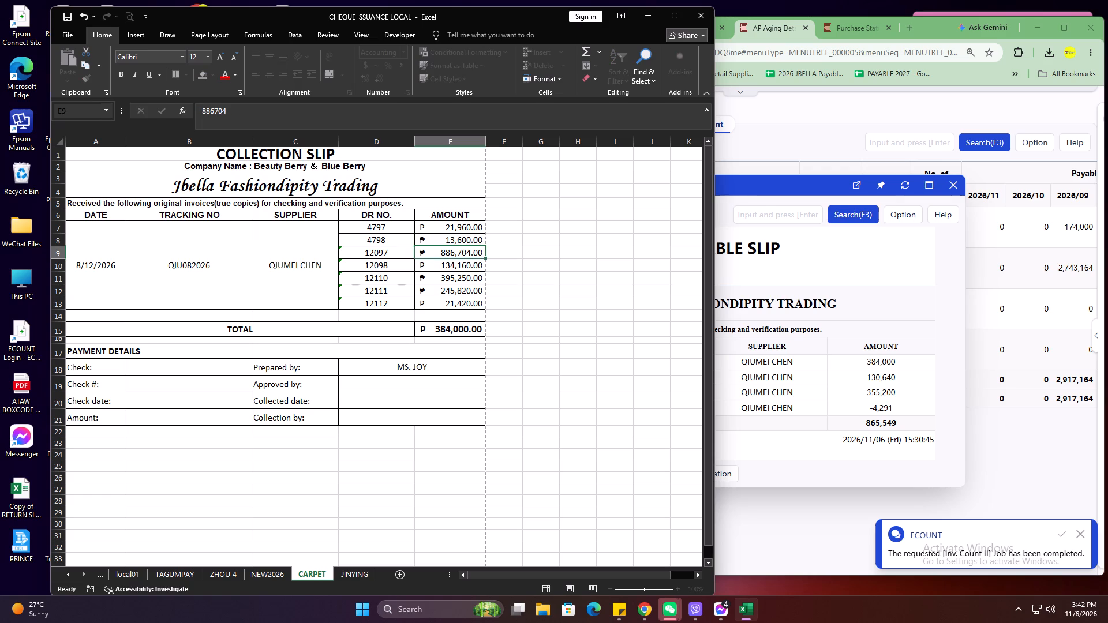
# Set the DR number in row 9 to 4799 and fill it down as a series to 4803 in row 13.
pyautogui.press('Left')
pyautogui.write('4799')
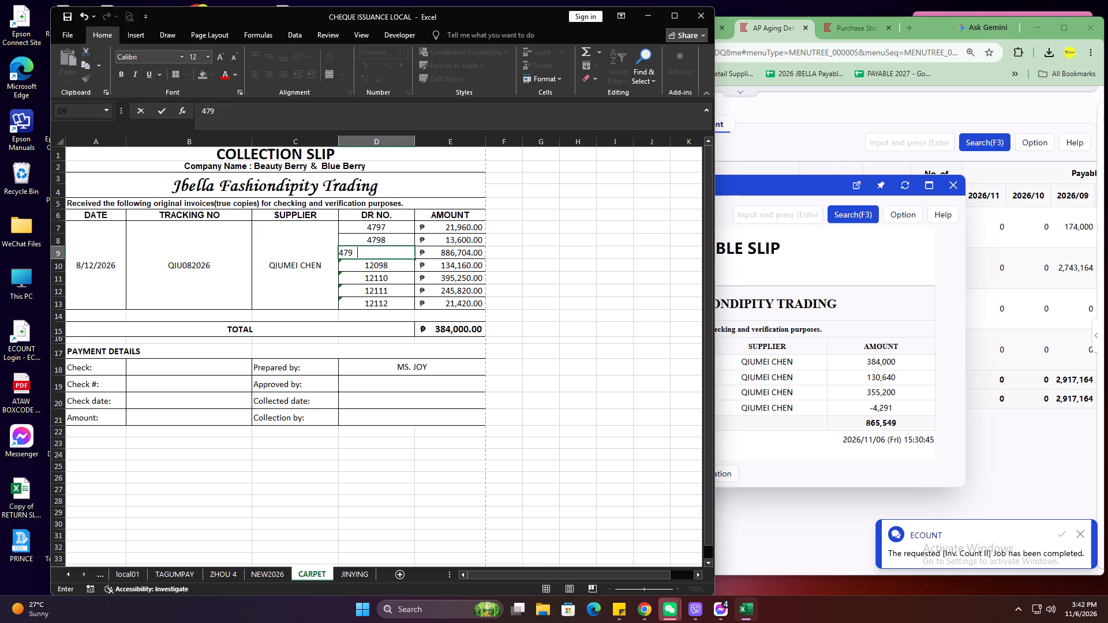
pyautogui.press('Right')
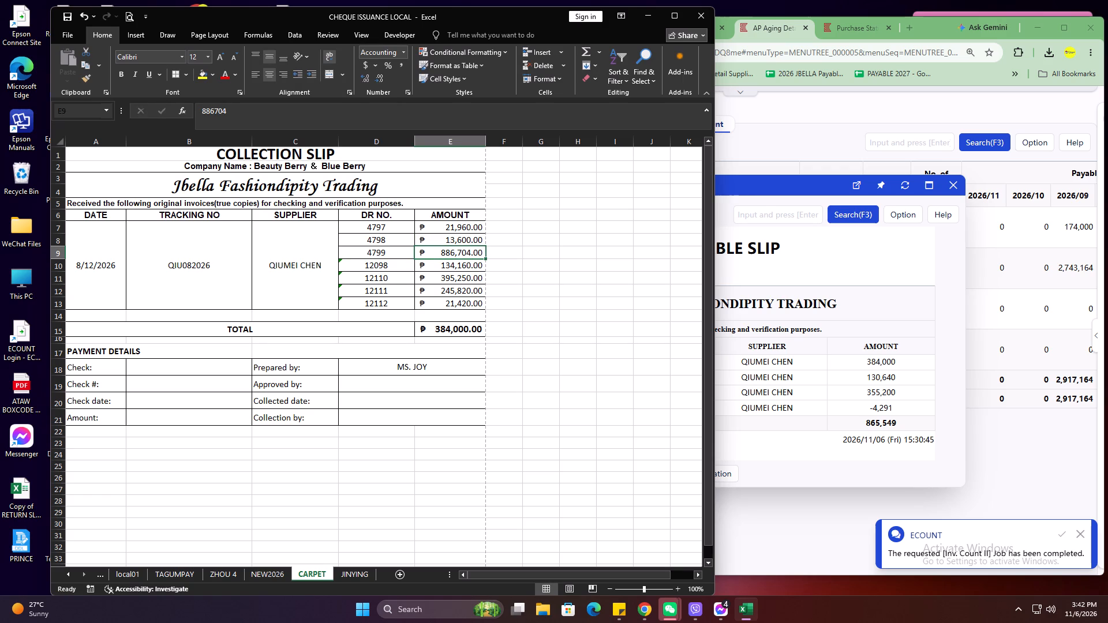
pyautogui.click(406, 254)
pyautogui.moveTo(413, 259); pyautogui.dragTo(411, 306)
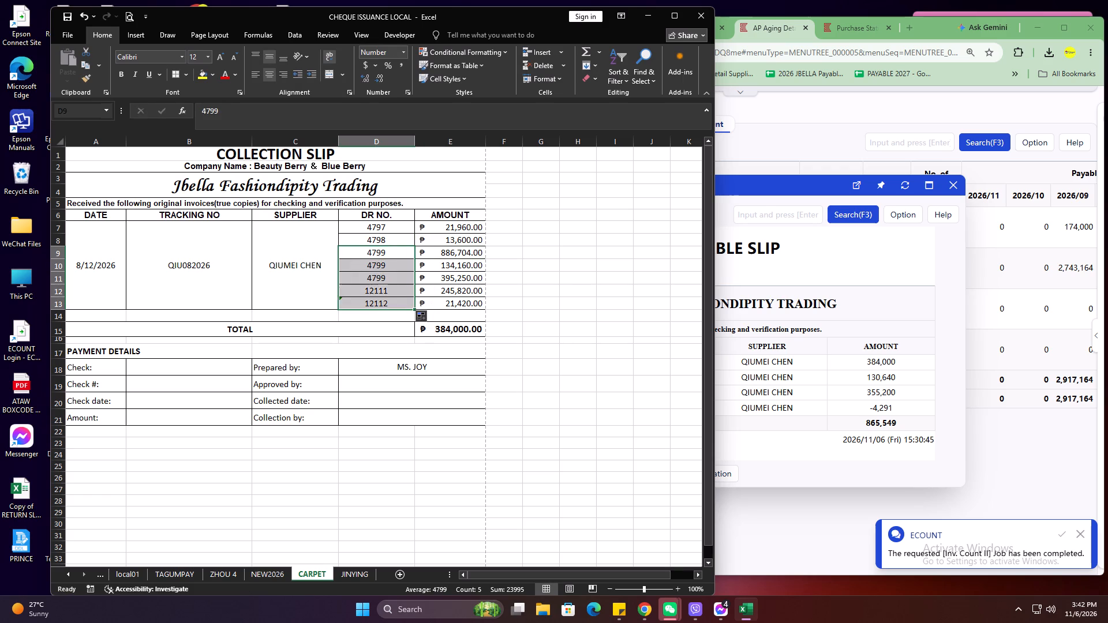
pyautogui.click(423, 317)
pyautogui.click(428, 340)
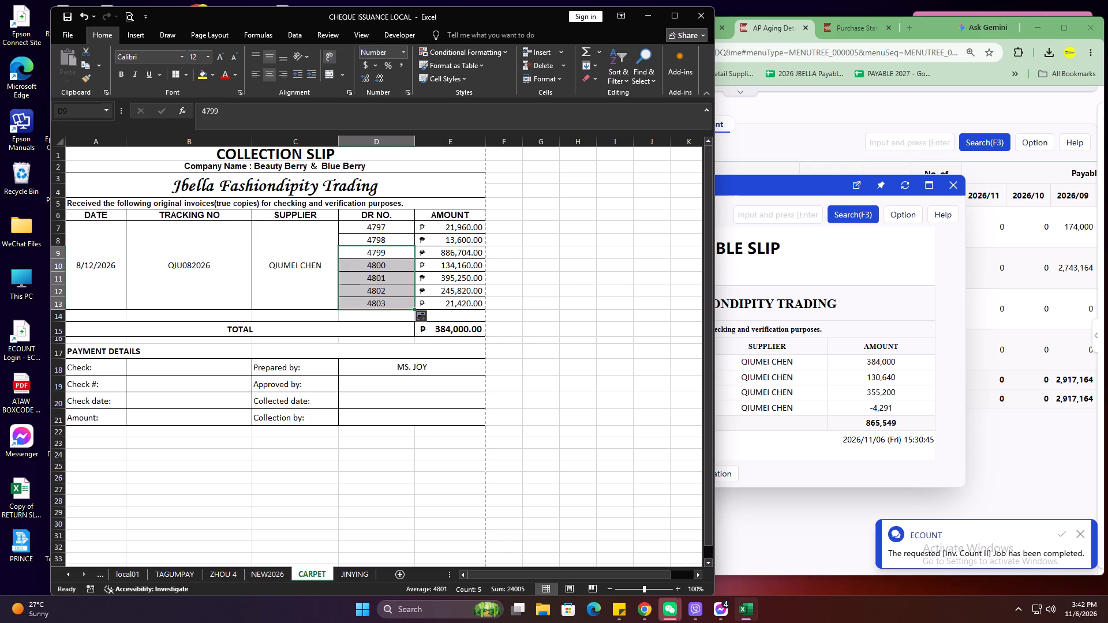
# Enter the amounts 18600, 21060, 15880, 20420 and 19200 in rows 9 to 13 of the slip.
pyautogui.click(455, 257)
pyautogui.write('18600')
pyautogui.press('Down')
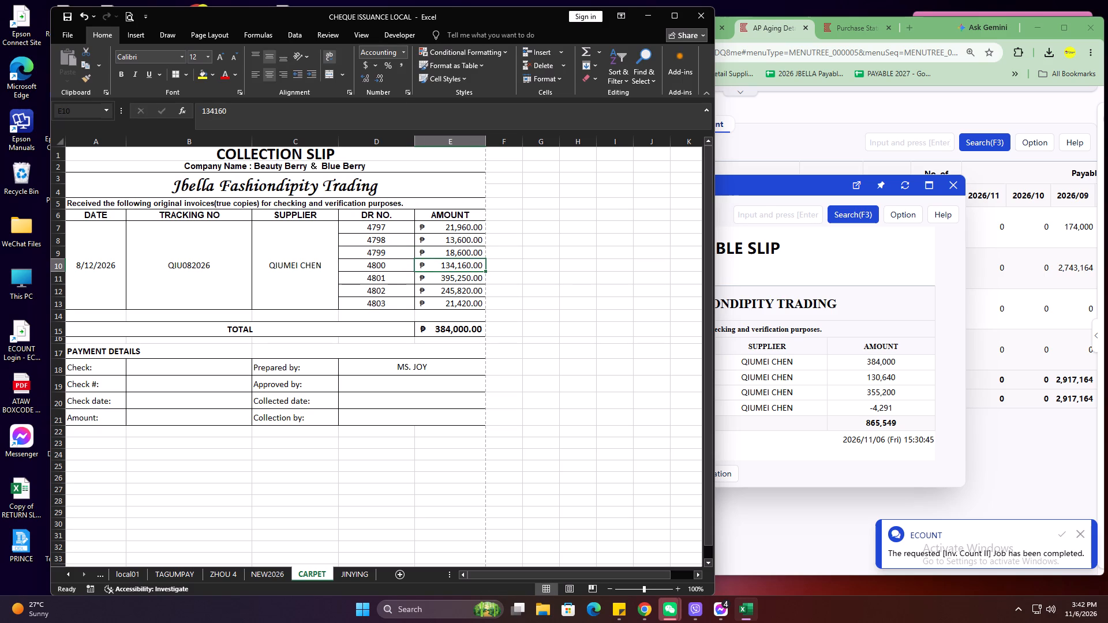
pyautogui.write('21060')
pyautogui.press('Down')
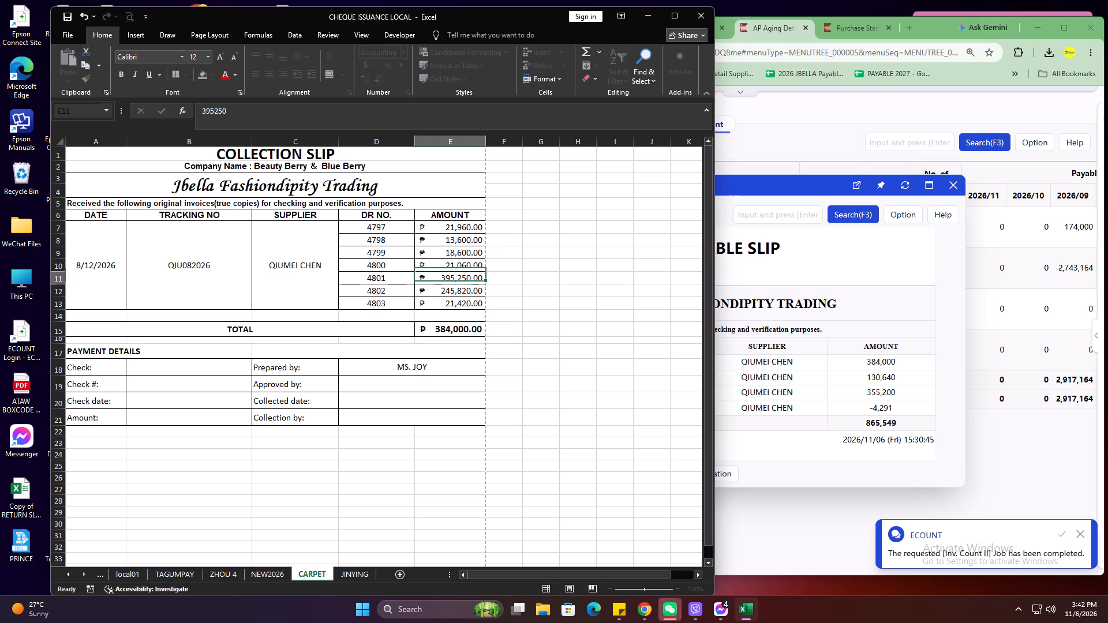
pyautogui.write('15880')
pyautogui.press('Down')
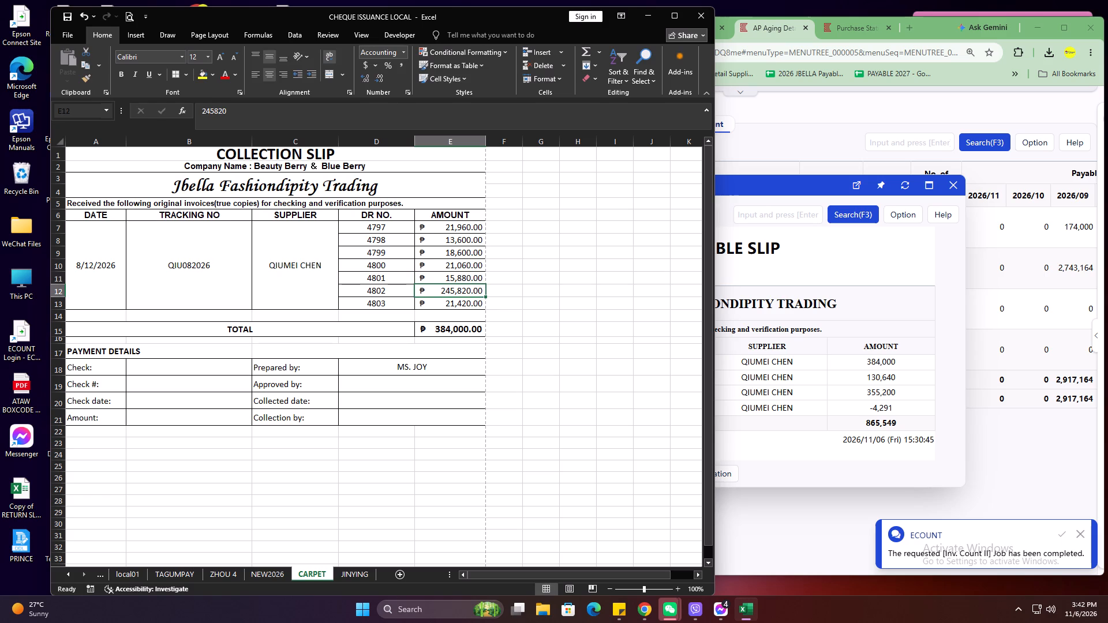
pyautogui.write('20420')
pyautogui.press('Down')
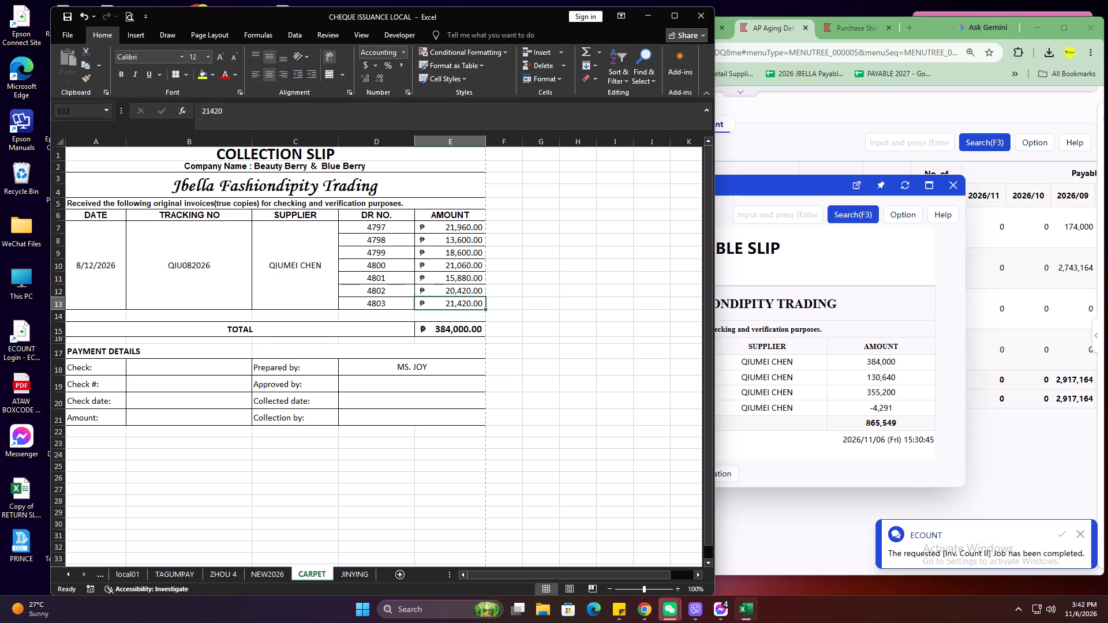
pyautogui.write('19200')
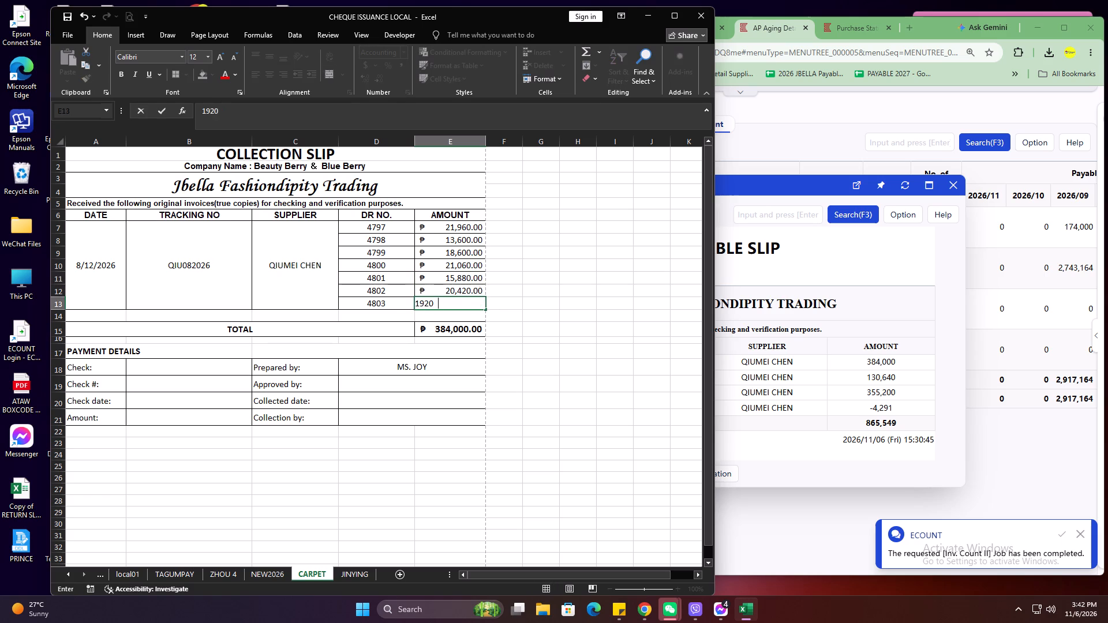
pyautogui.press('Return')
# Replace the slip's total in E15 with an automatic sum of the amounts in E7:E14.
pyautogui.click(453, 325)
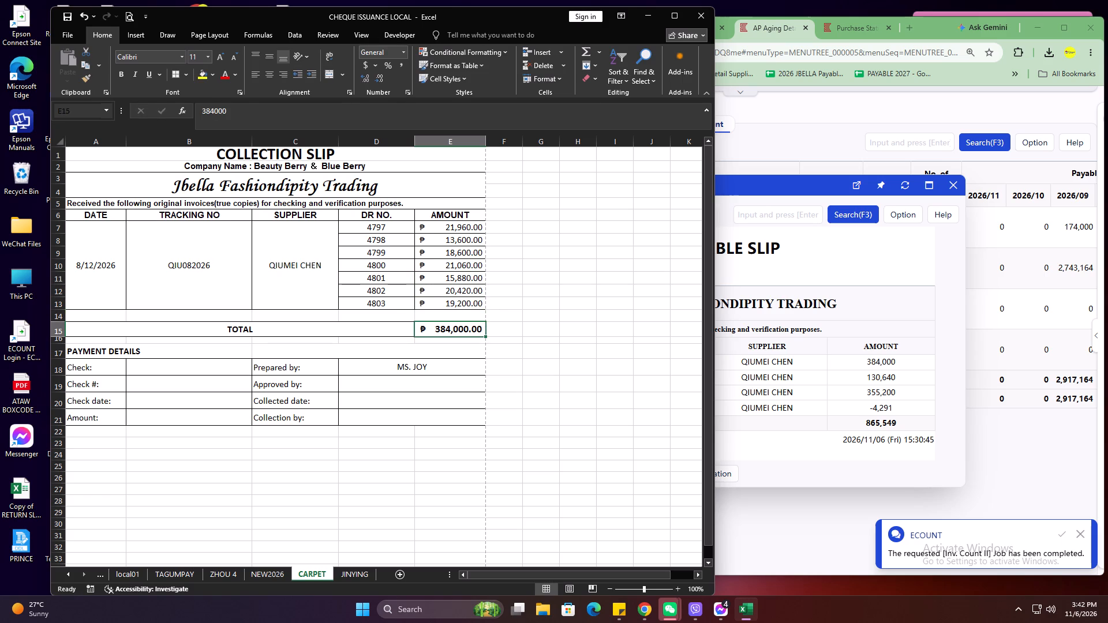
pyautogui.hotkey('alt', '=')
pyautogui.press('Return')
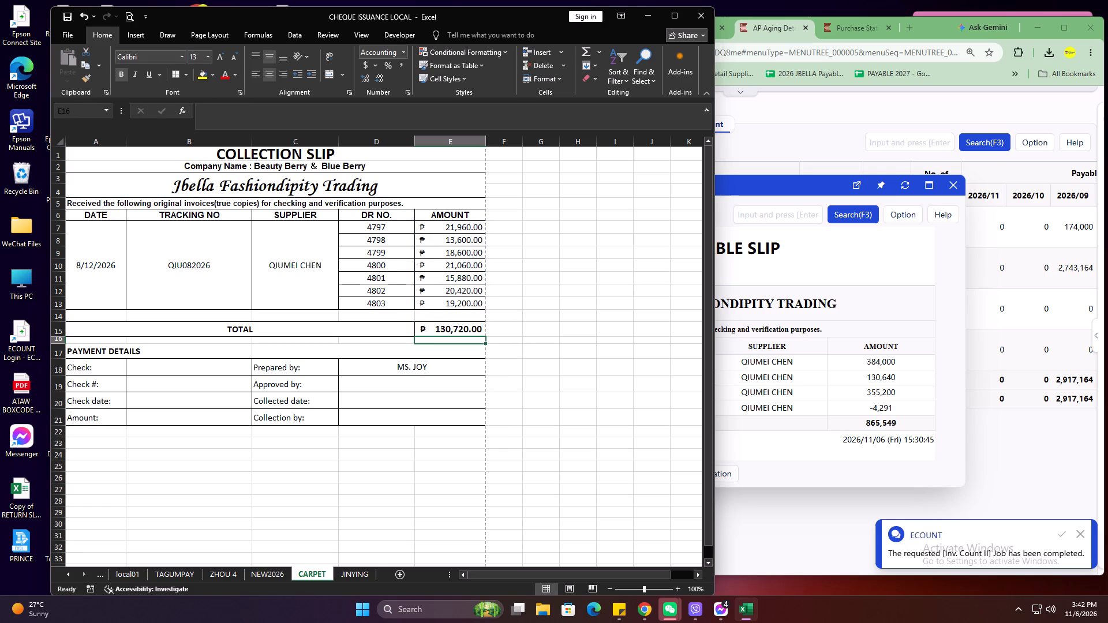
pyautogui.click(632, 337)
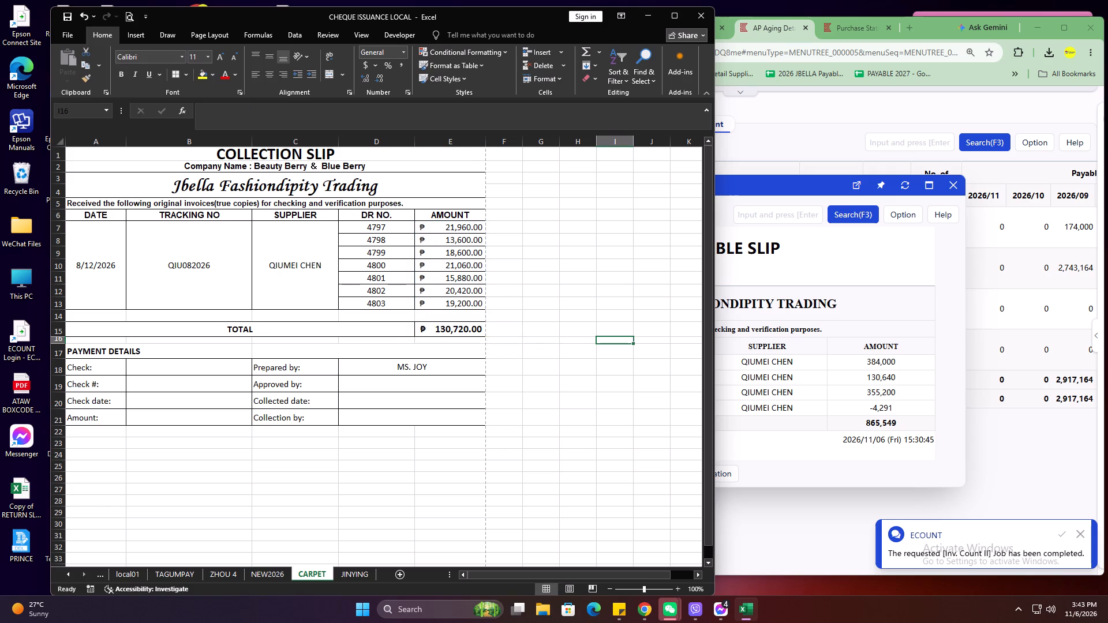
# Check the slip's amounts in rows 7 to 13 one by one, along with the total's formula.
pyautogui.click(456, 225)
pyautogui.click(478, 242)
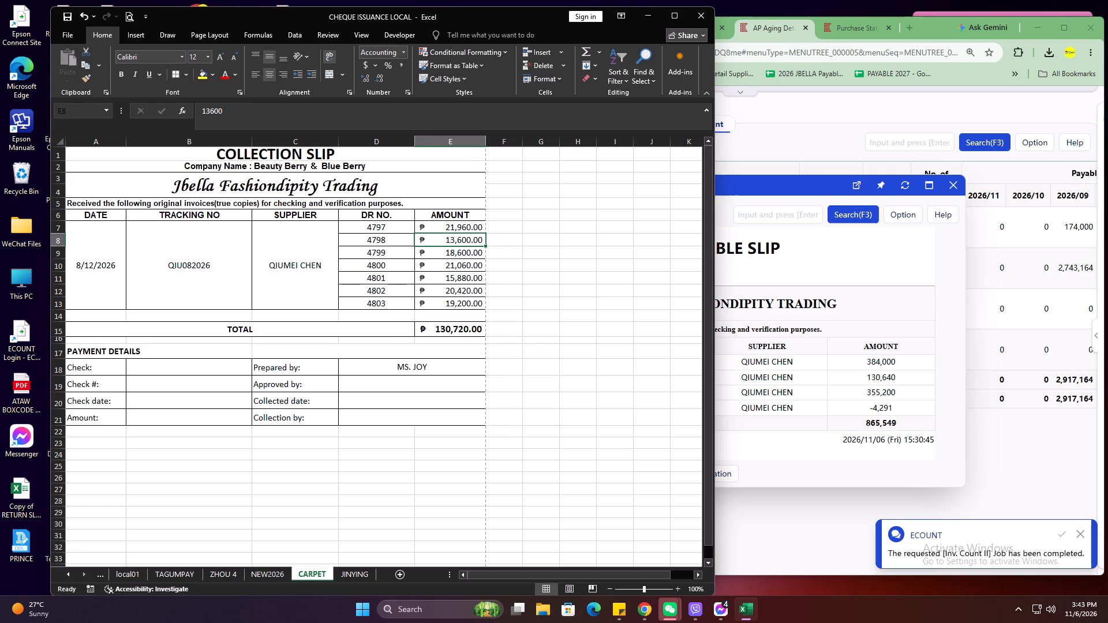
pyautogui.click(472, 256)
pyautogui.click(476, 268)
pyautogui.click(475, 280)
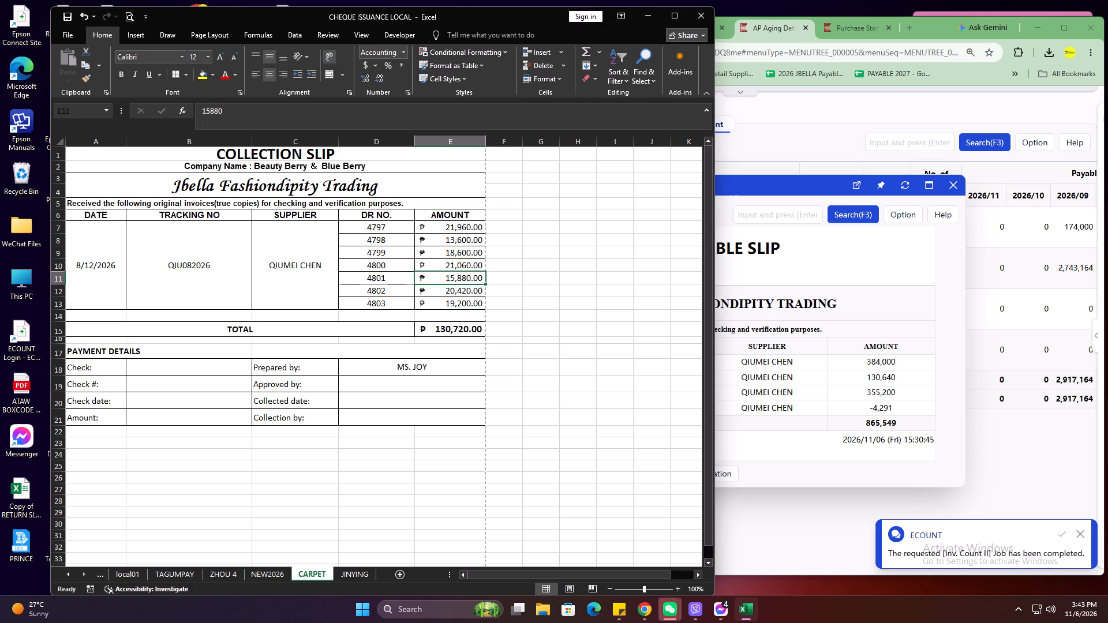
pyautogui.click(476, 293)
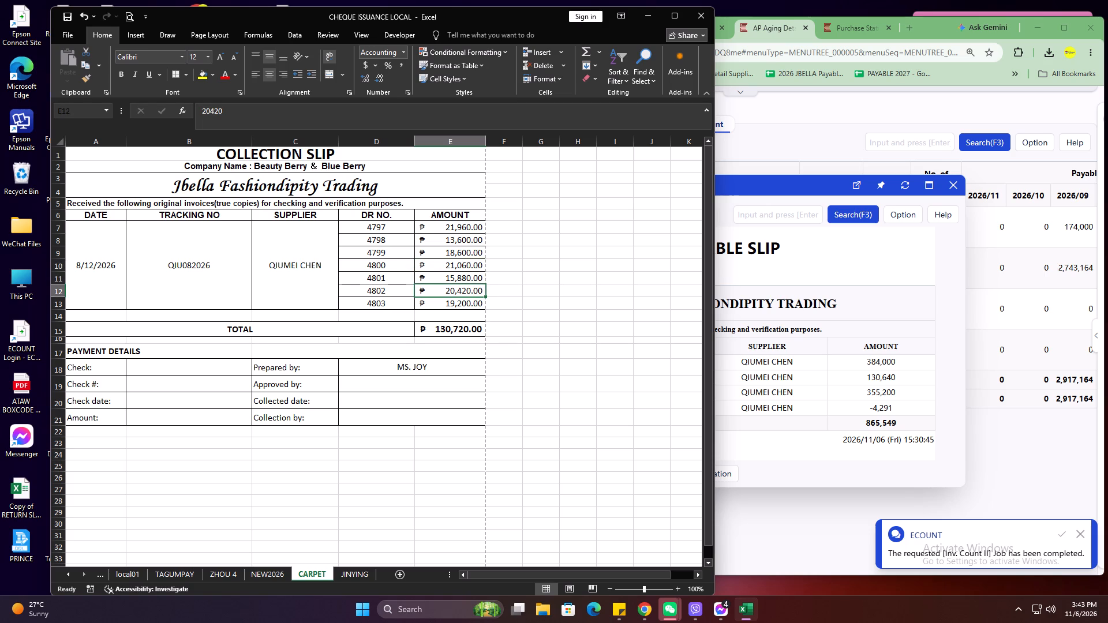
pyautogui.click(476, 305)
pyautogui.click(507, 320)
pyautogui.click(473, 334)
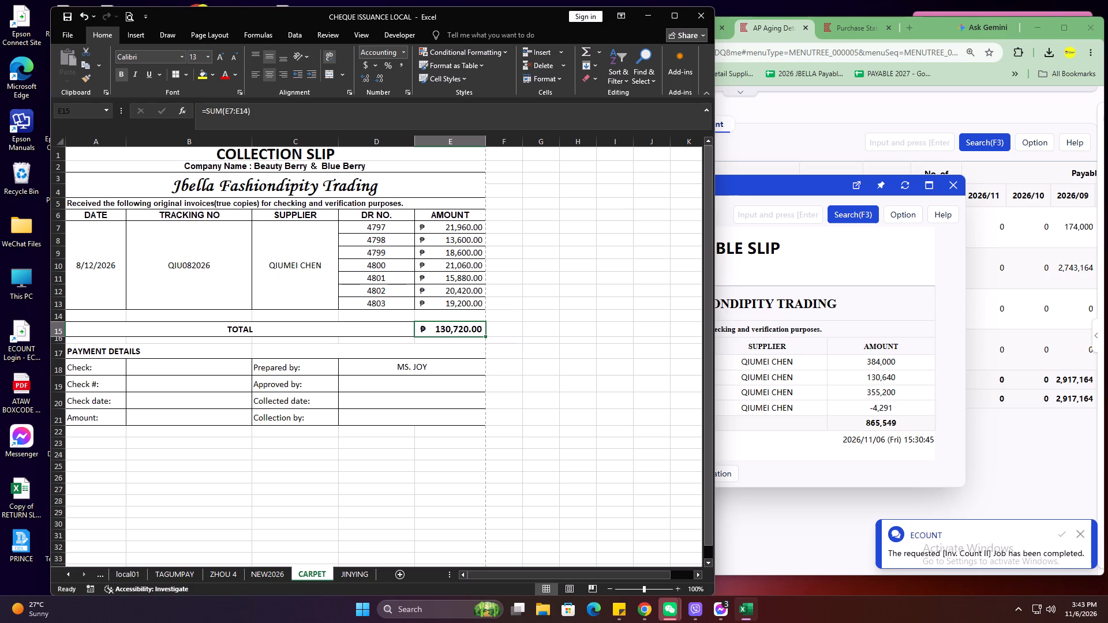
pyautogui.click(473, 234)
pyautogui.click(471, 254)
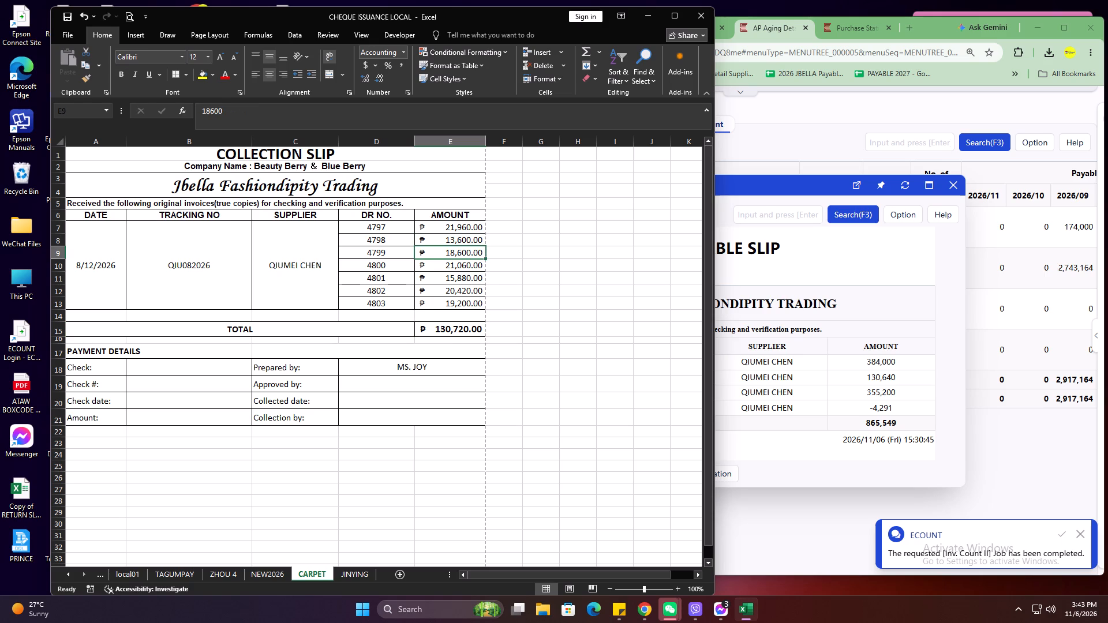
pyautogui.click(472, 264)
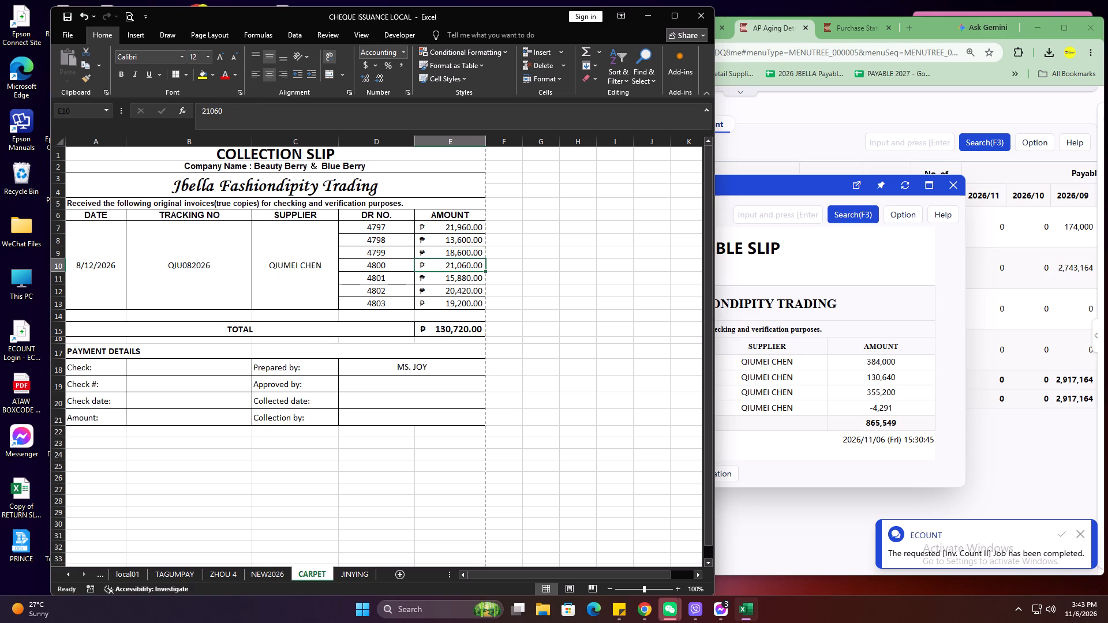
pyautogui.click(473, 280)
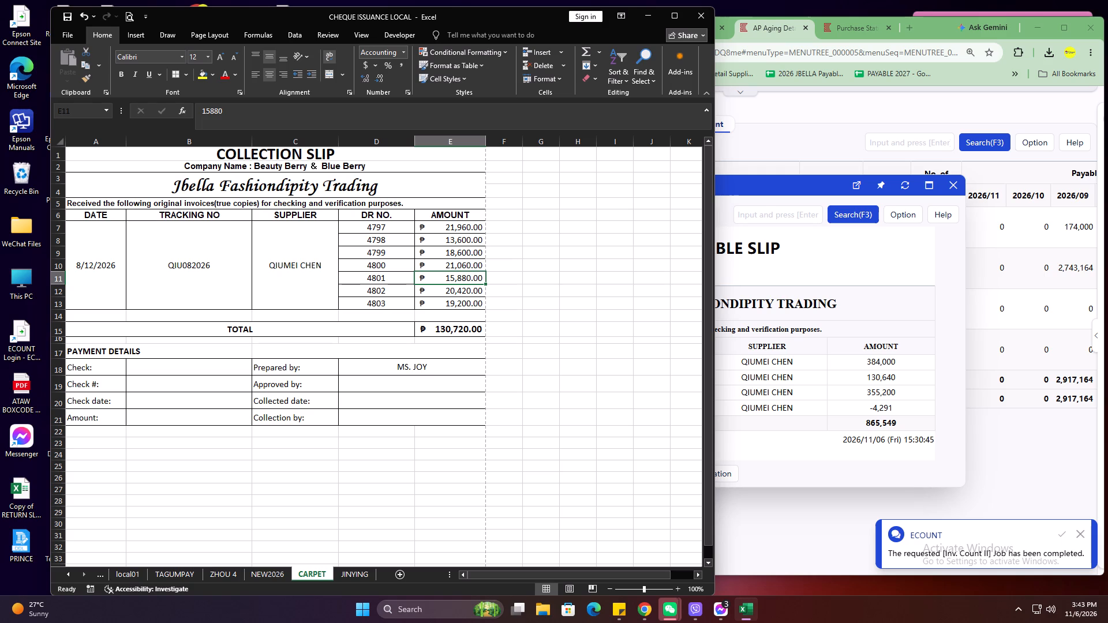
pyautogui.click(463, 294)
pyautogui.click(474, 303)
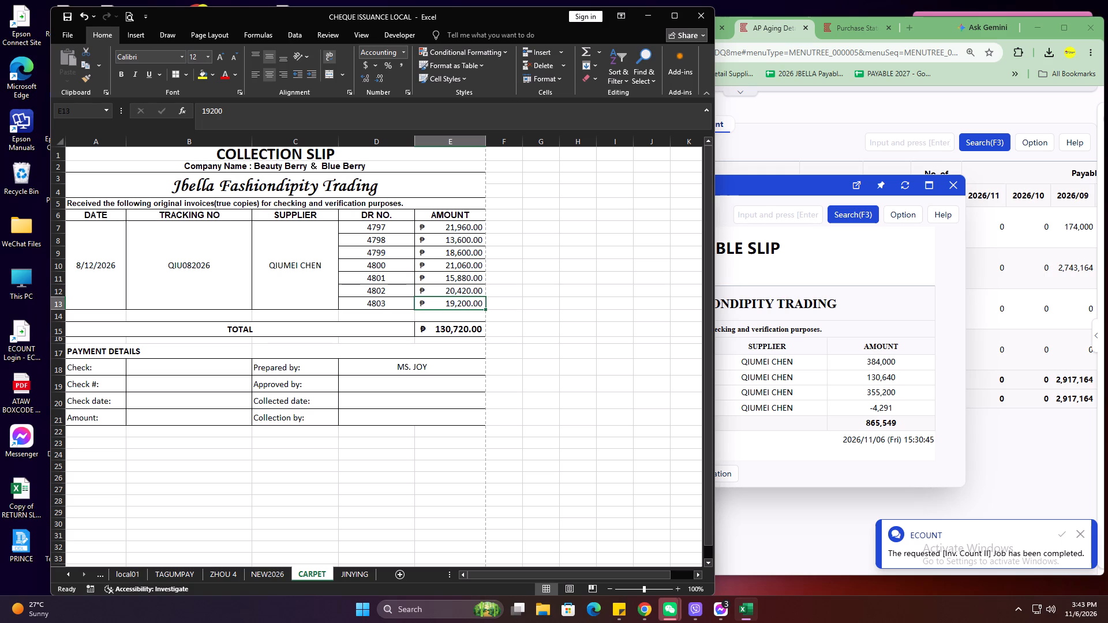
# Re-enter the automatic sum of E7:E14 in the slip's total cell E15.
pyautogui.click(467, 330)
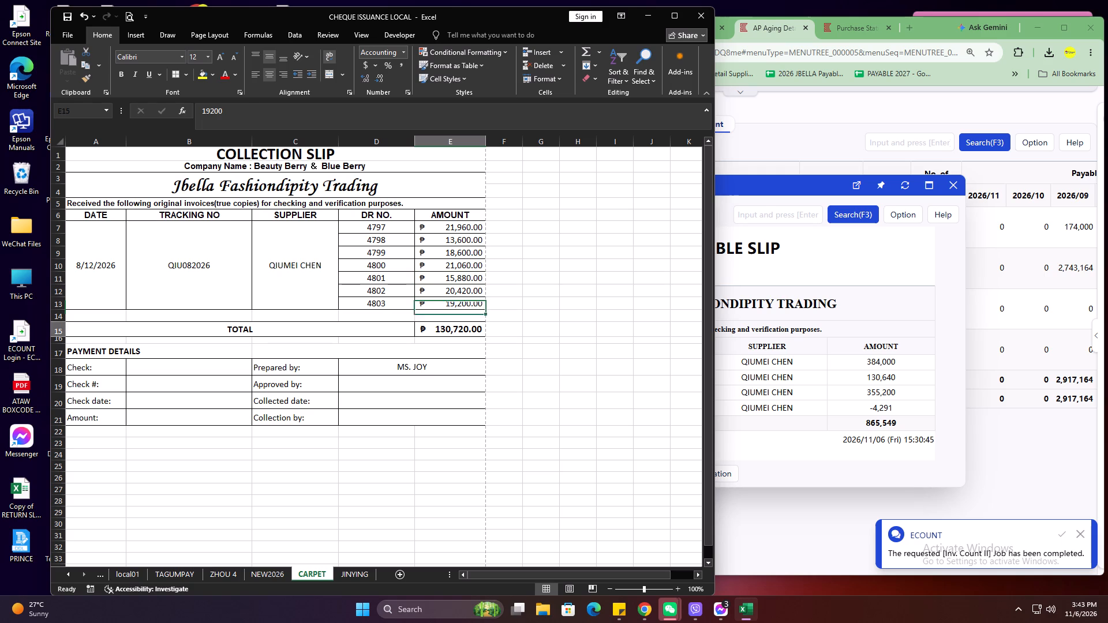
pyautogui.hotkey('alt', '=')
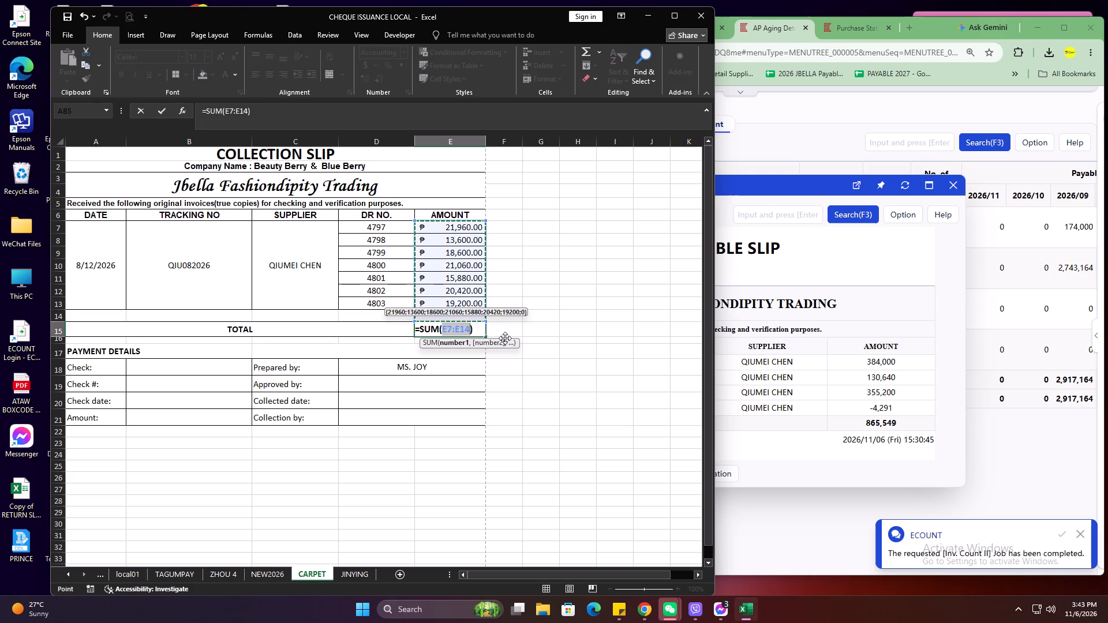
pyautogui.press('Return')
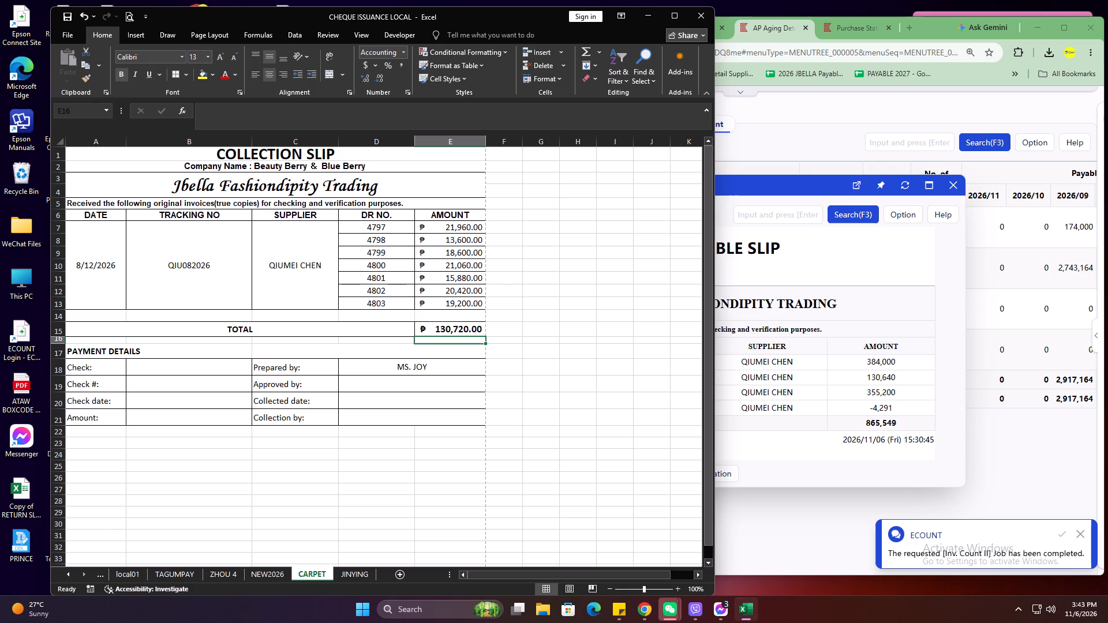
# Recheck the slip's entered amounts line by line, starting from row 7.
pyautogui.click(477, 224)
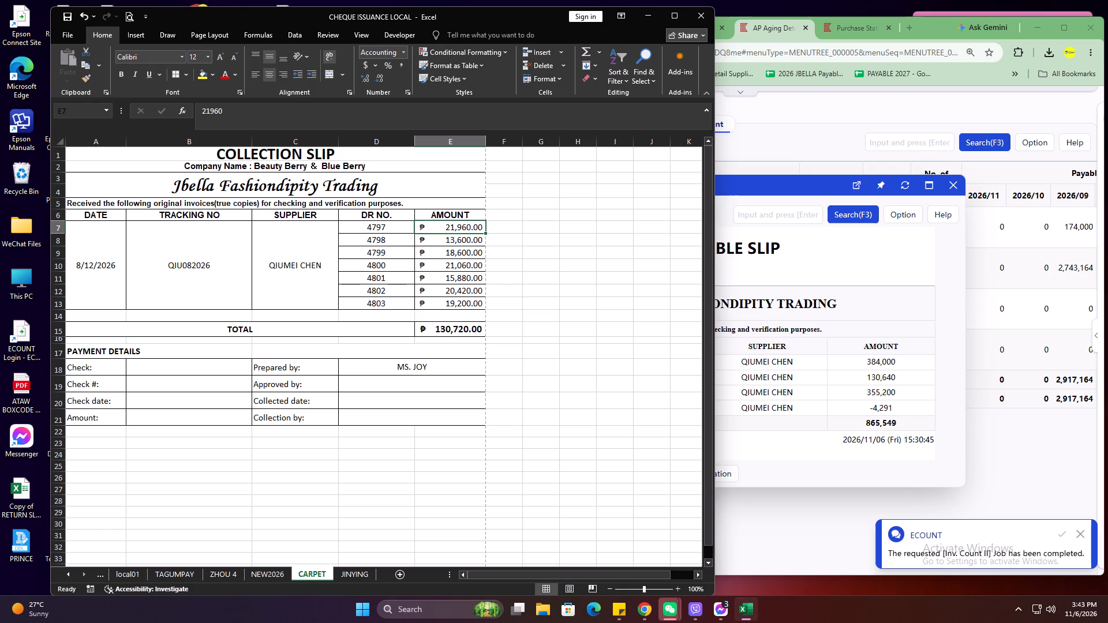
pyautogui.press('Down')
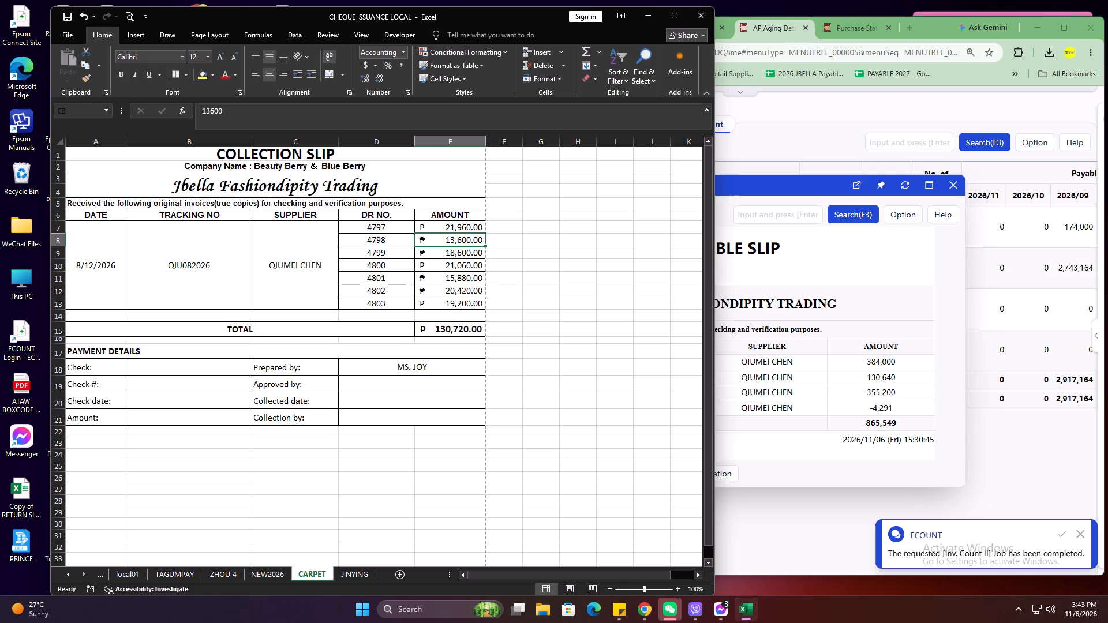
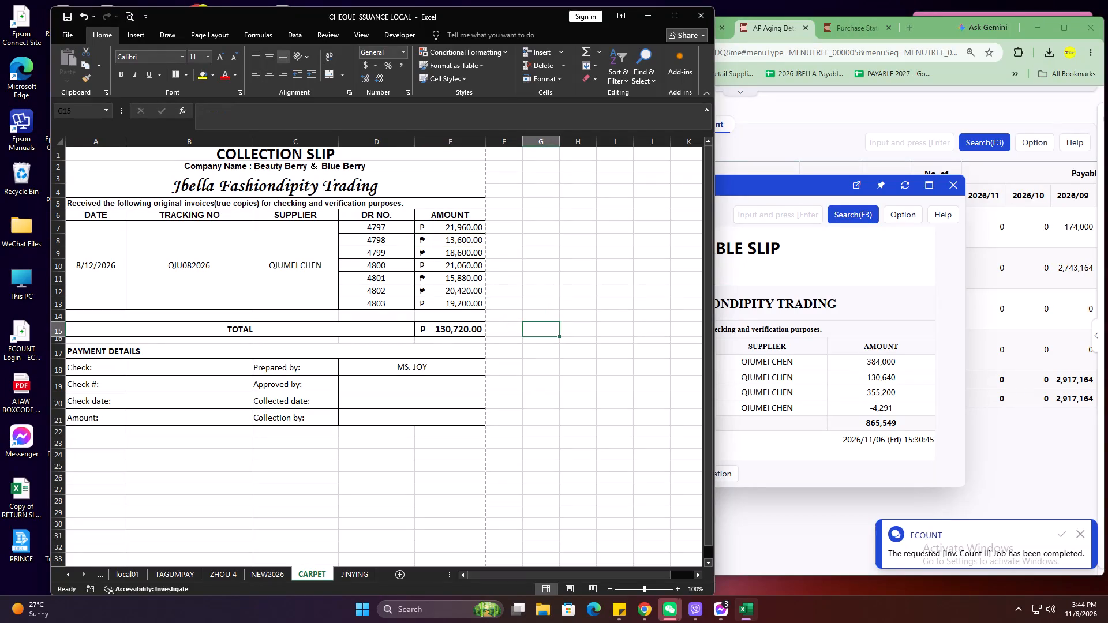
# Check the sum of the slip's amounts in rows 7 to 13 and the first line's amount.
pyautogui.moveTo(486, 225); pyautogui.dragTo(473, 301)
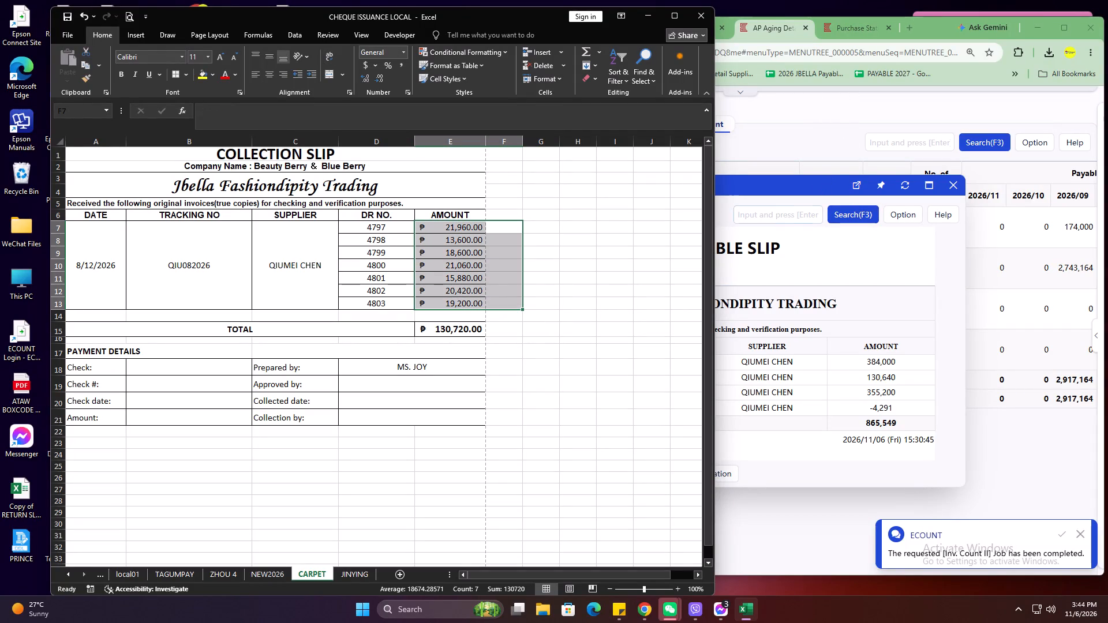
pyautogui.click(478, 271)
pyautogui.click(470, 228)
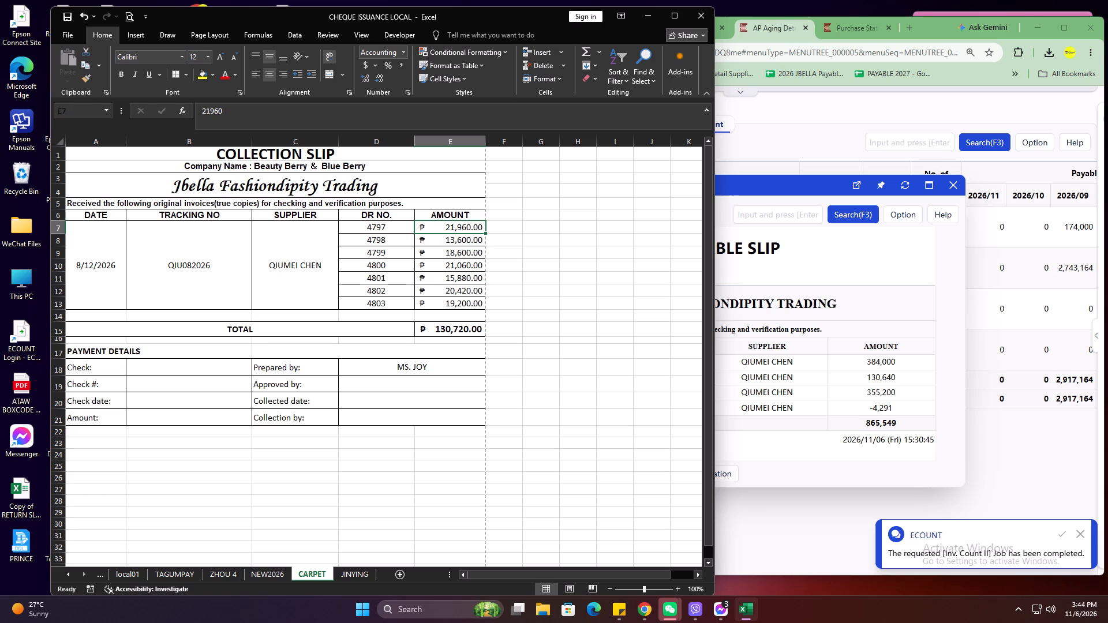
# Switch to ECOUNT's Purchase List in Chrome and search it with the customer filter changed to the slip's supplier, looked up as QIUME.
pyautogui.click(858, 298)
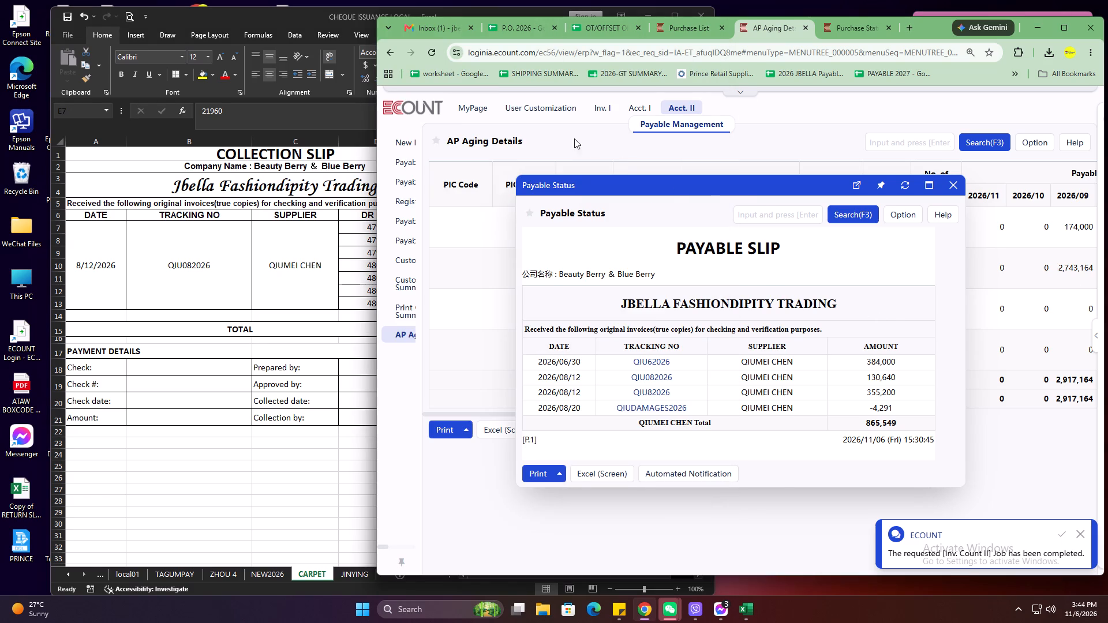
pyautogui.click(704, 31)
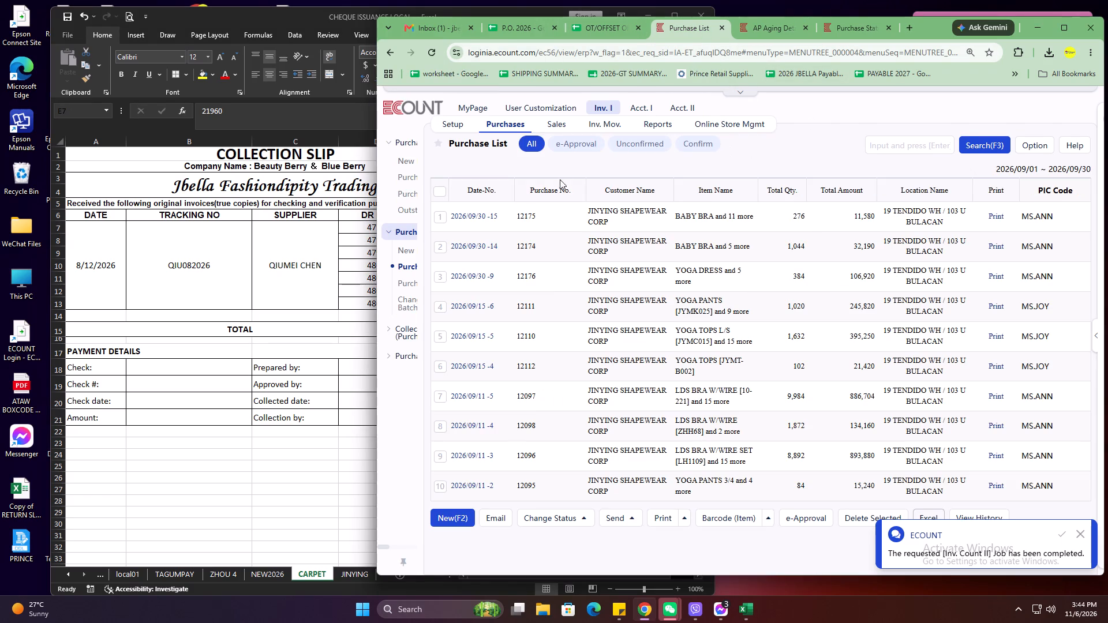
pyautogui.click(892, 147)
pyautogui.click(961, 144)
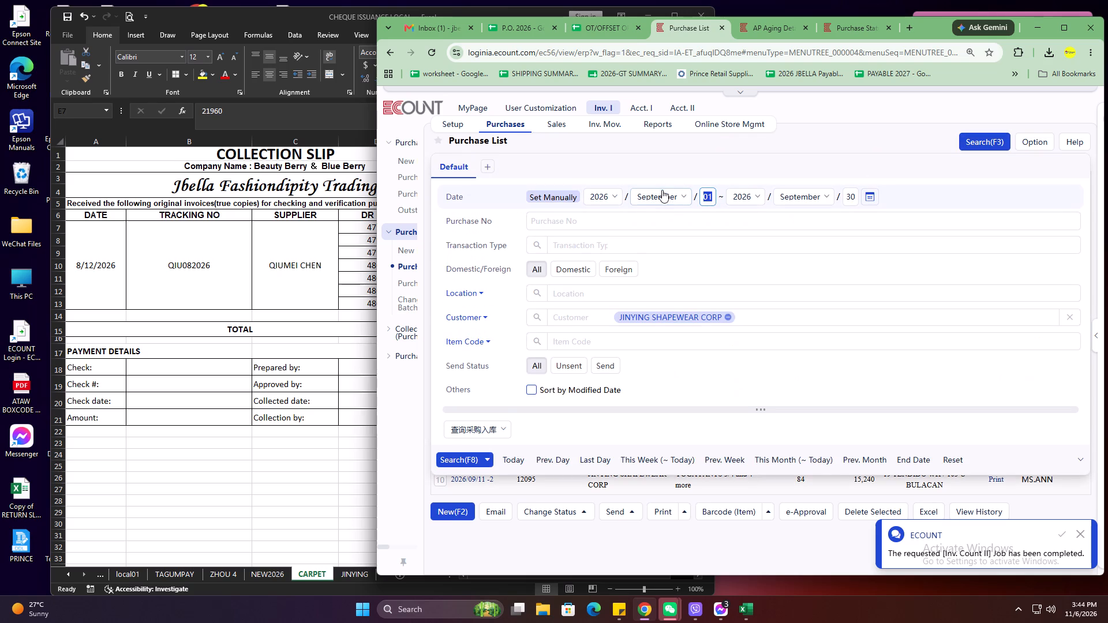
pyautogui.click(728, 318)
pyautogui.click(597, 307)
pyautogui.click(596, 311)
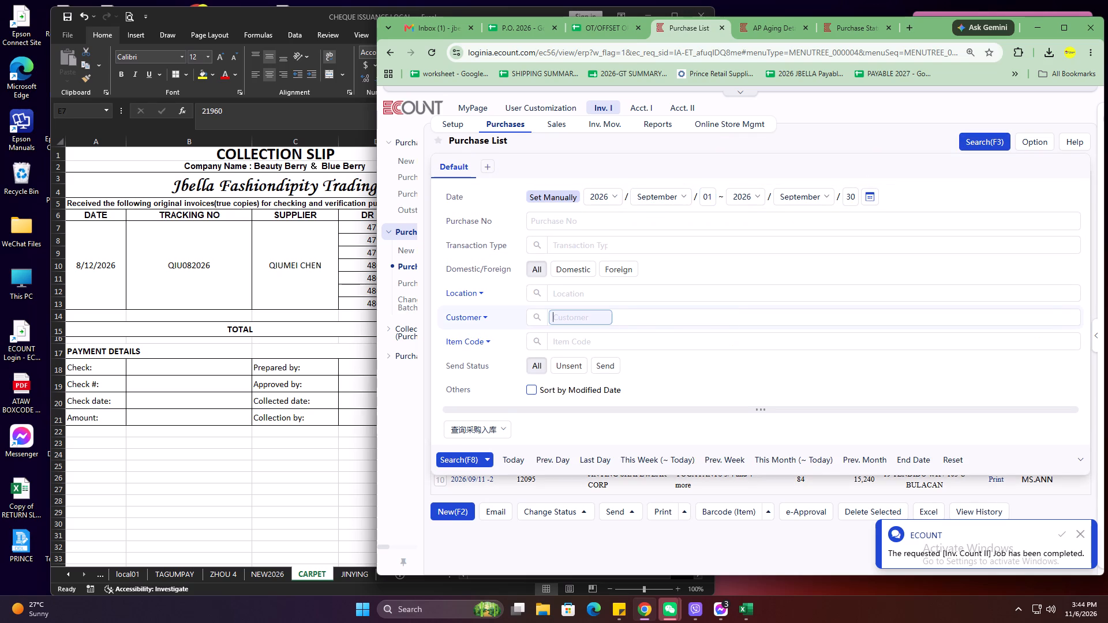
pyautogui.write('QIUME')
pyautogui.press('Return')
pyautogui.click(461, 452)
pyautogui.click(463, 456)
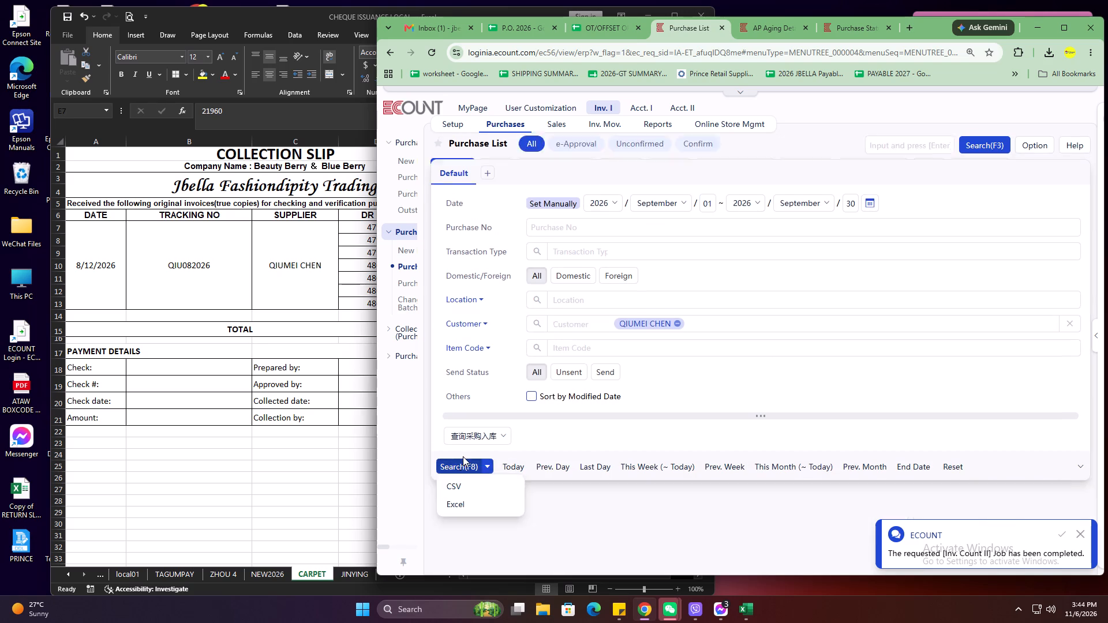
# Search the supplier's purchases again with the date range changed to August 1–30, 2026.
pyautogui.scroll(3, 501, 286)
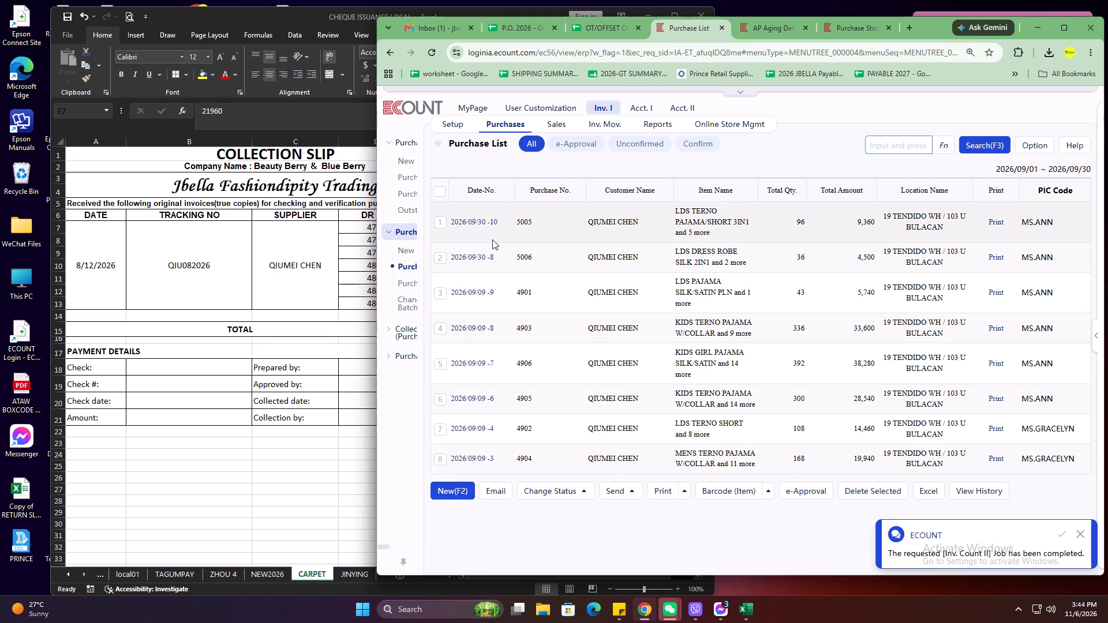
pyautogui.click(969, 152)
pyautogui.click(658, 196)
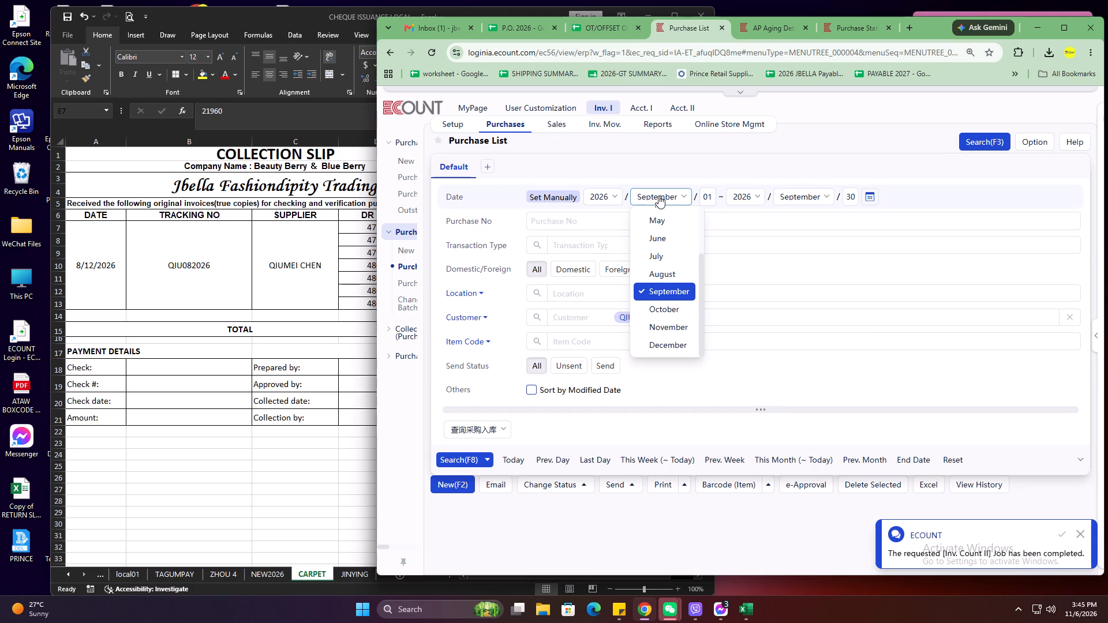
pyautogui.click(662, 279)
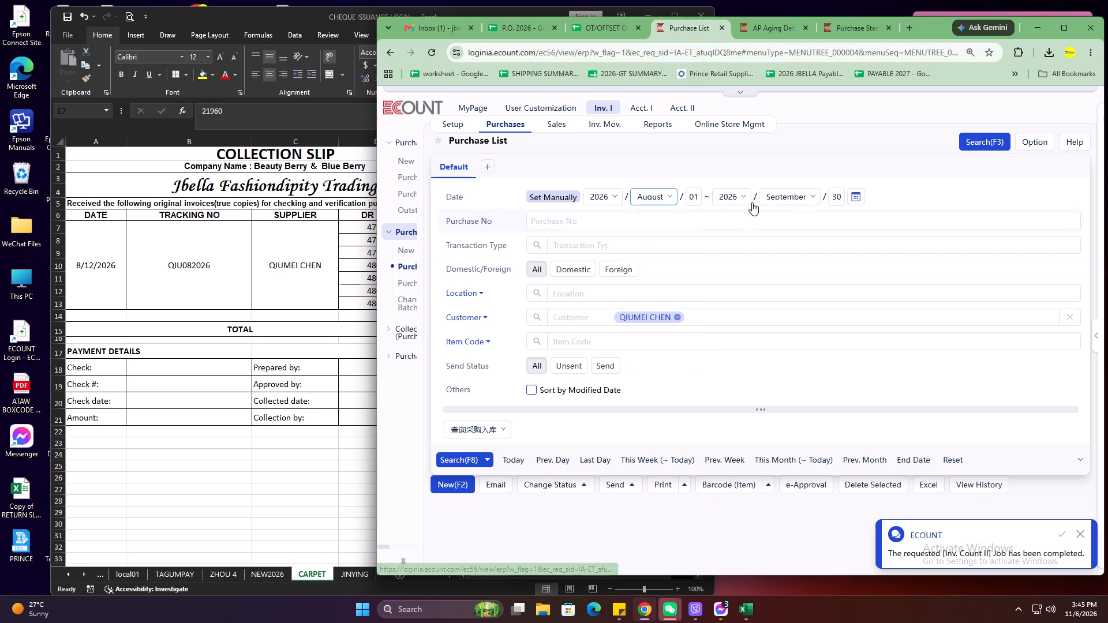
pyautogui.click(770, 195)
pyautogui.click(778, 272)
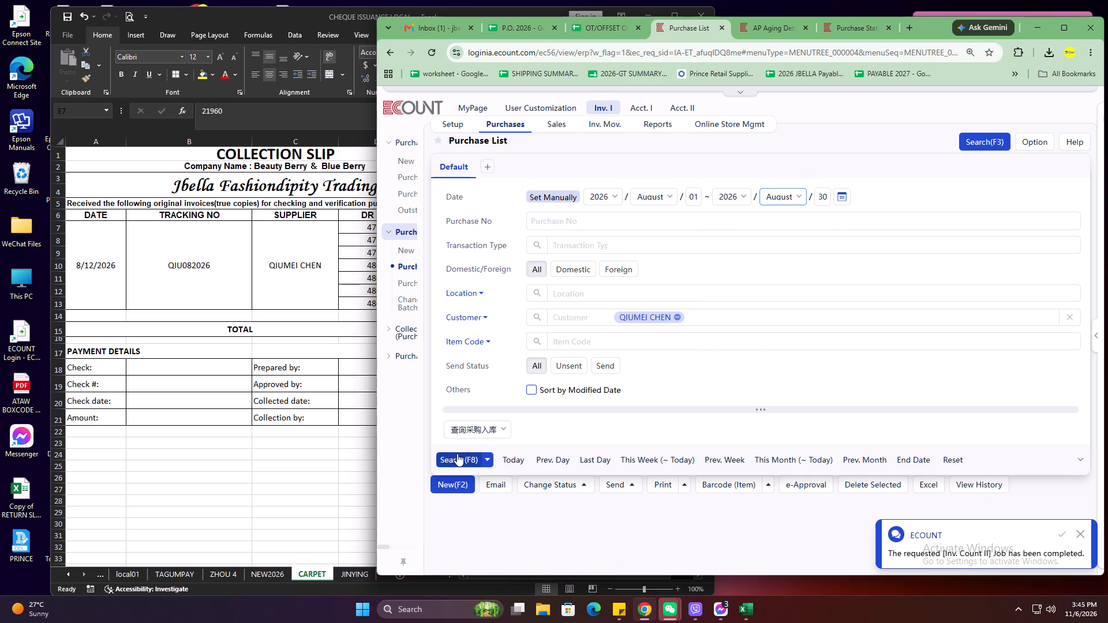
pyautogui.click(456, 453)
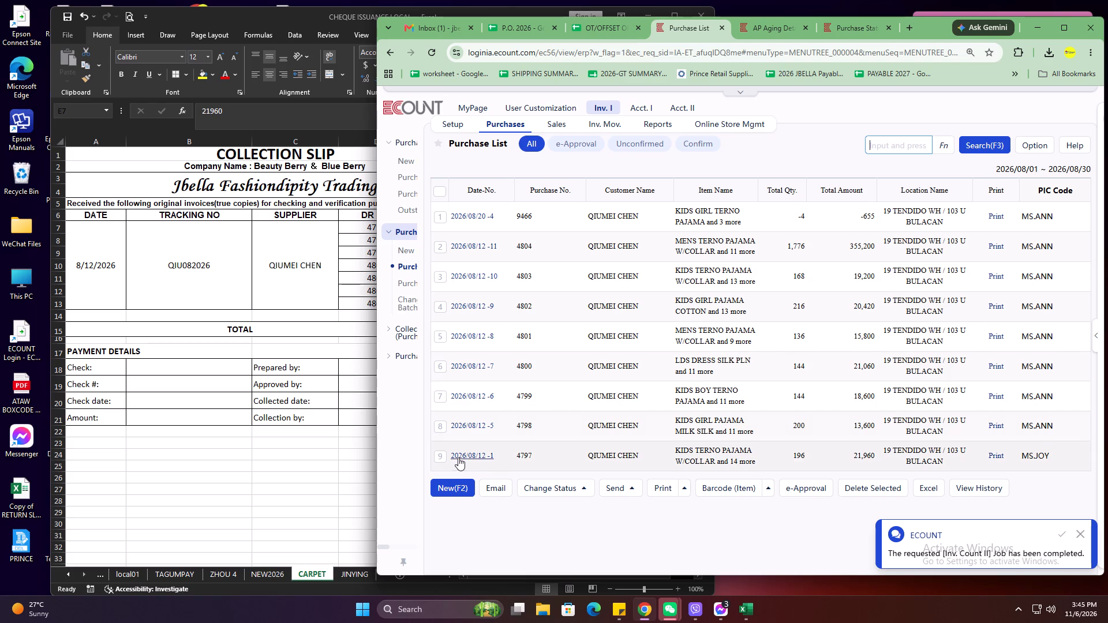
# Compare the August purchases with the slip, ticking off purchase numbers 4797 through 4801 one by one.
pyautogui.click(439, 458)
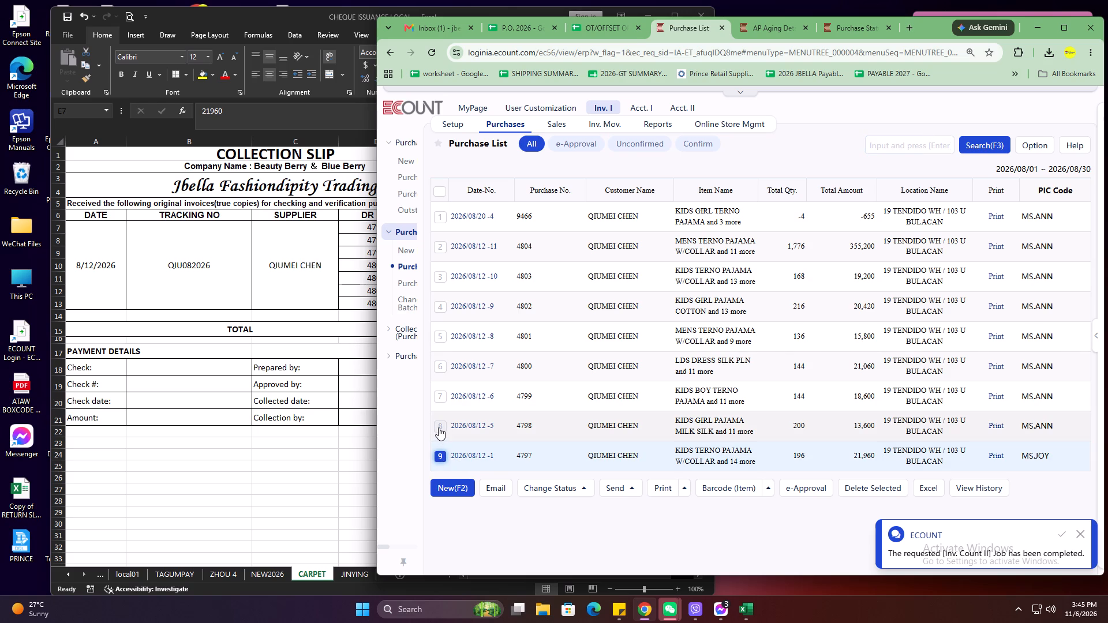
pyautogui.click(439, 427)
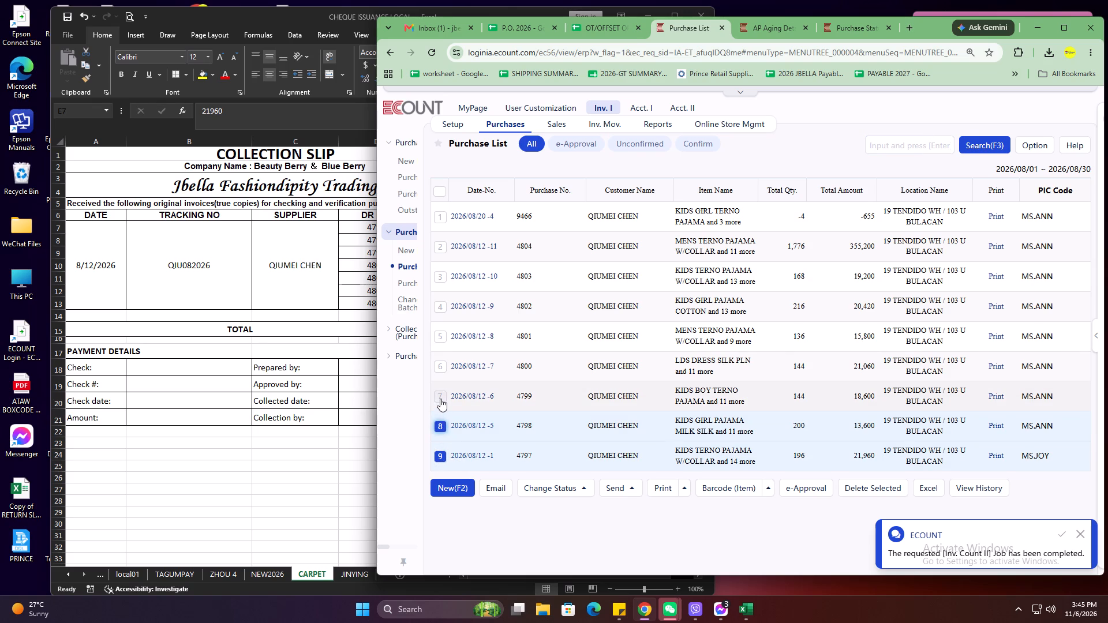
pyautogui.click(440, 399)
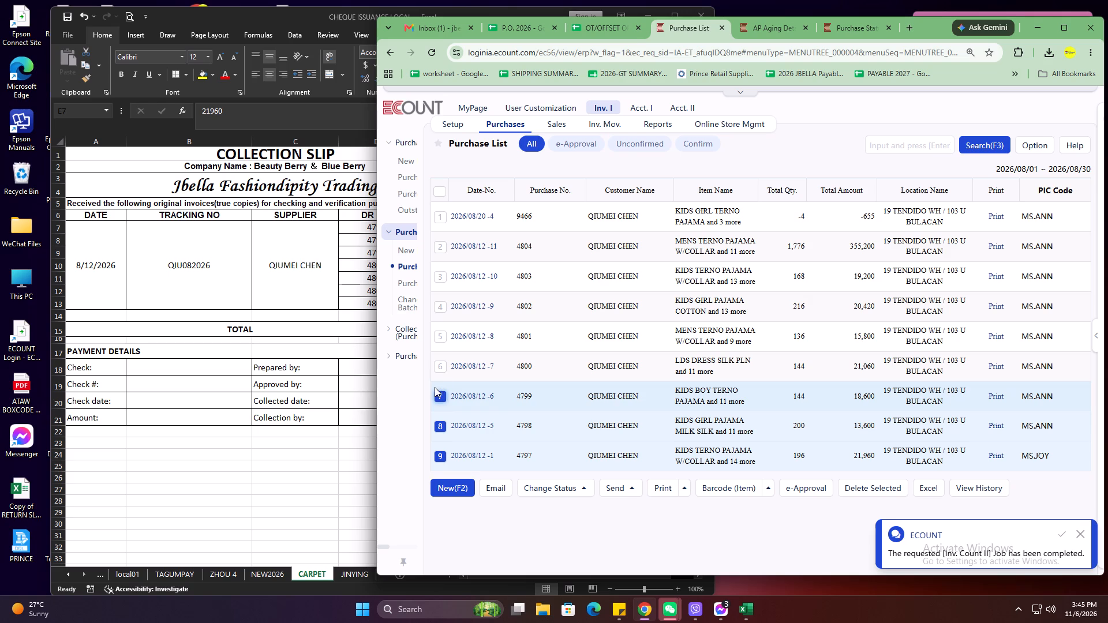
pyautogui.click(444, 369)
pyautogui.click(444, 336)
# Open the purchase record for No. 4801 and examine its item lines and total amount.
pyautogui.click(471, 335)
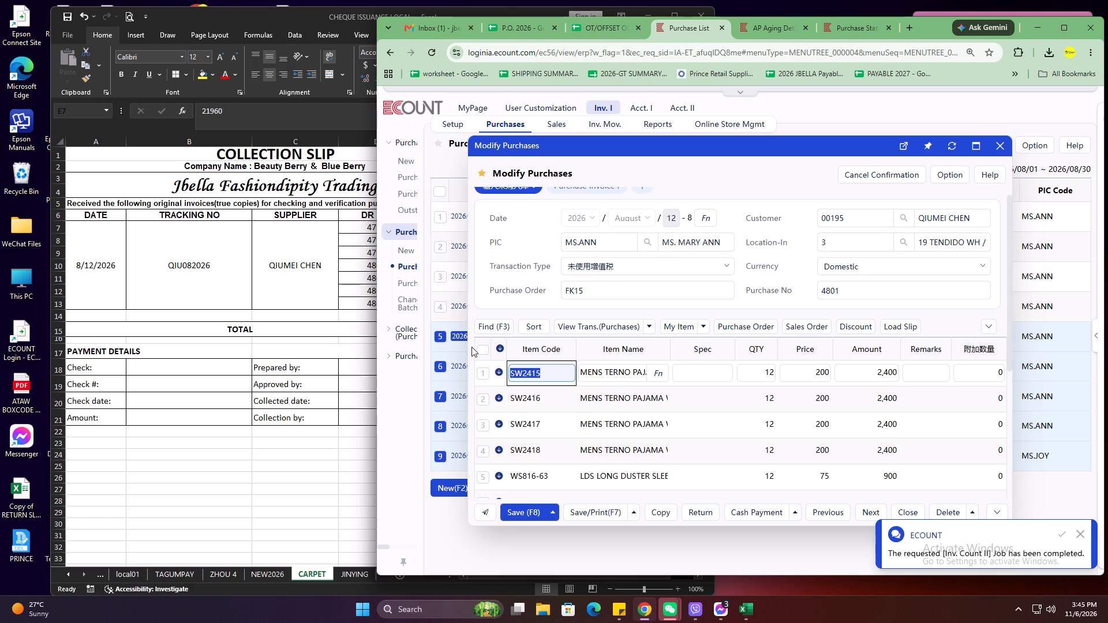
pyautogui.scroll(-3, 761, 291)
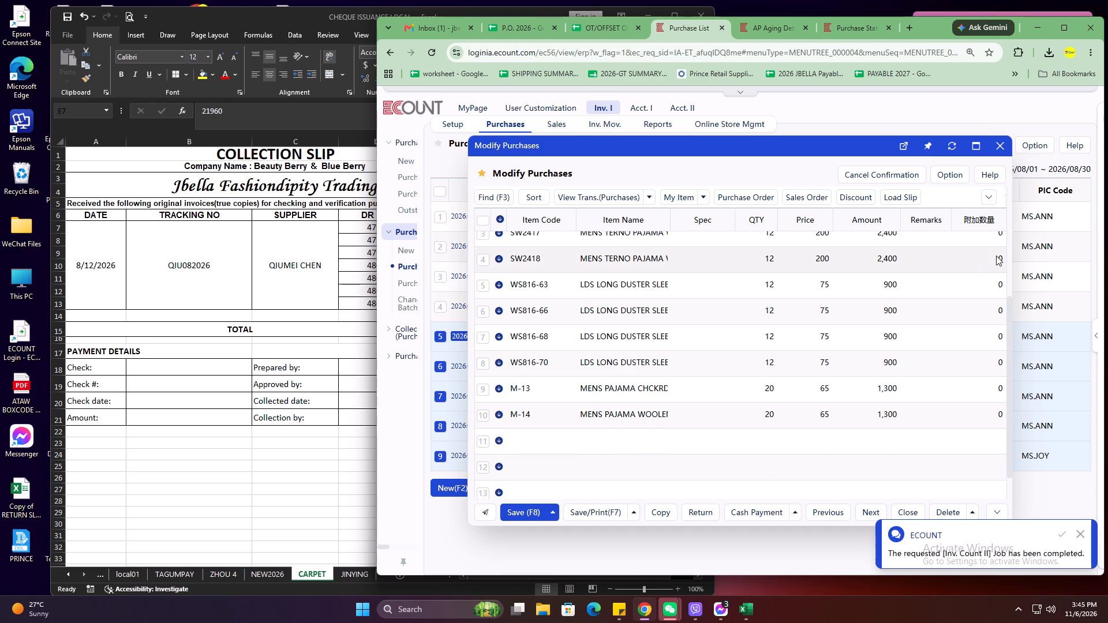
pyautogui.scroll(-5, 996, 256)
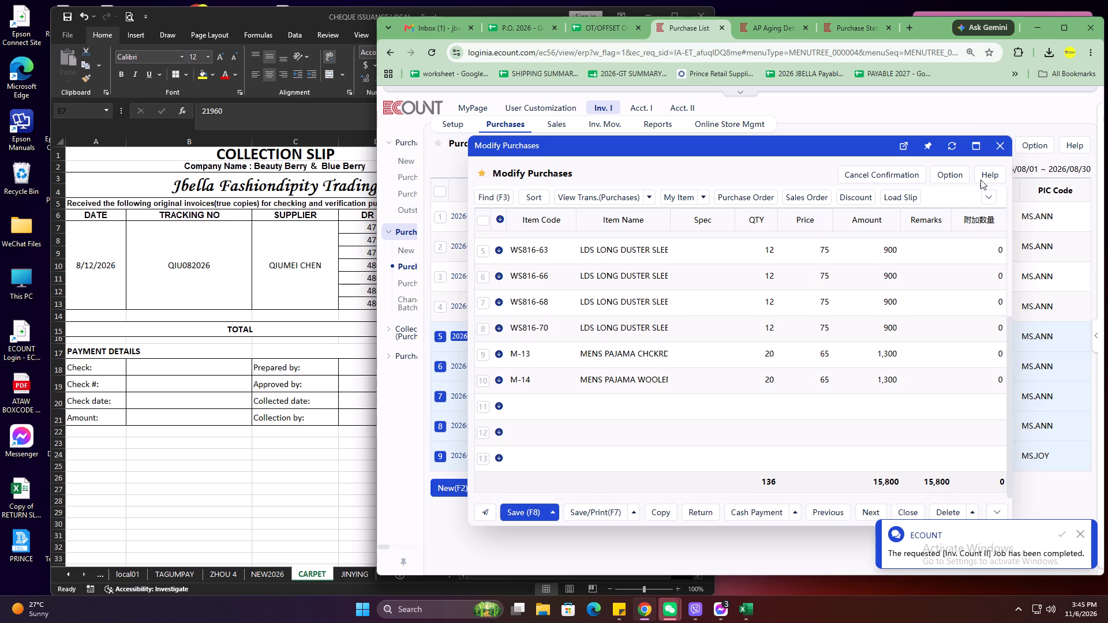
pyautogui.click(1009, 144)
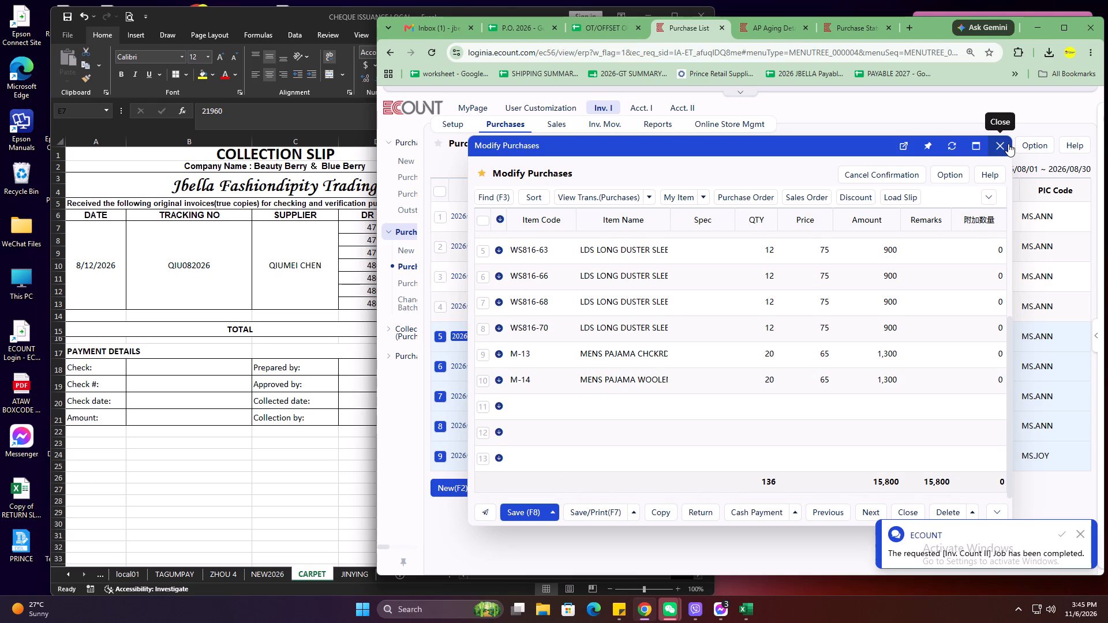
# Back in the Excel collection slip, set the amount for DR No. 4801 in E11 to 15800.
pyautogui.moveTo(293, 269); pyautogui.dragTo(300, 271)
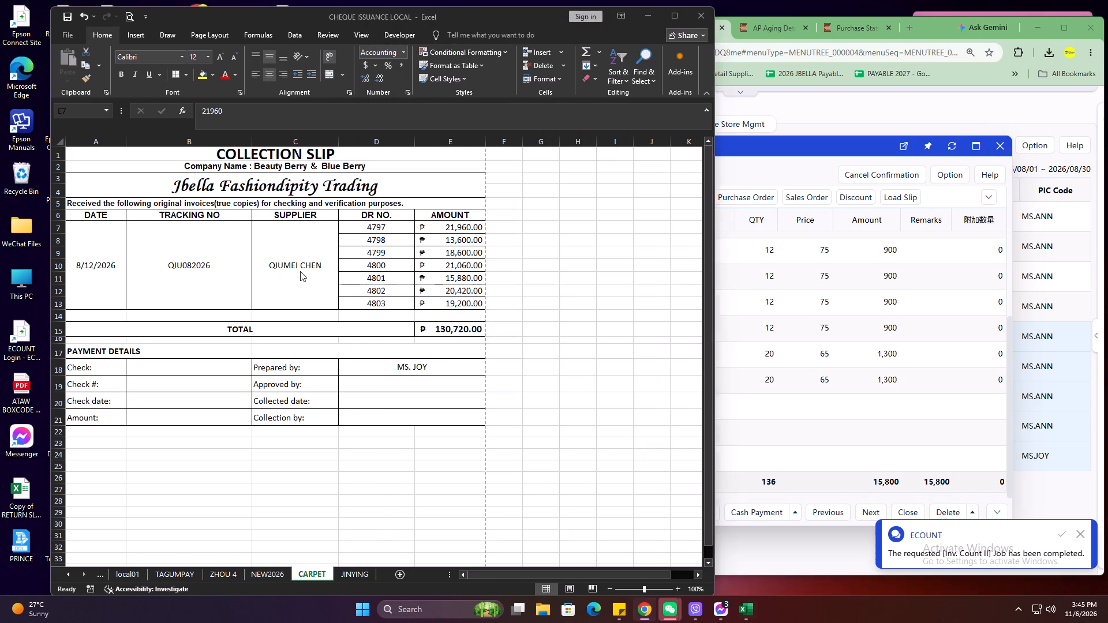
pyautogui.moveTo(300, 271); pyautogui.dragTo(304, 272)
pyautogui.click(478, 276)
pyautogui.write('15800')
pyautogui.press('Return')
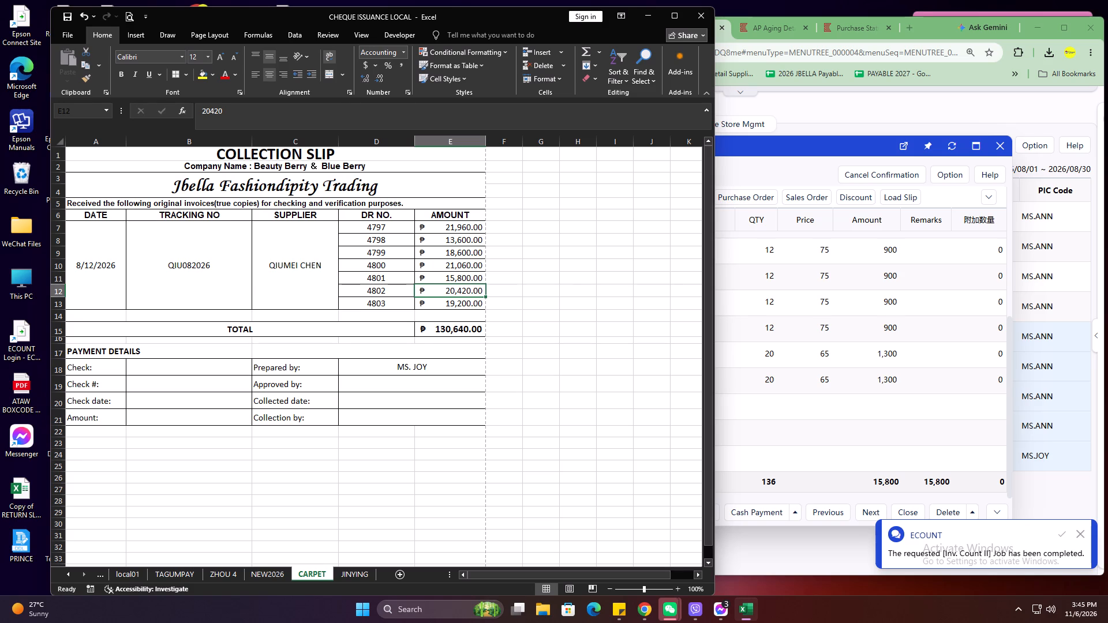
# Print one copy of the QIU082026 collection slip on the OKI DATA CORP ML5500F printer.
pyautogui.click(515, 377)
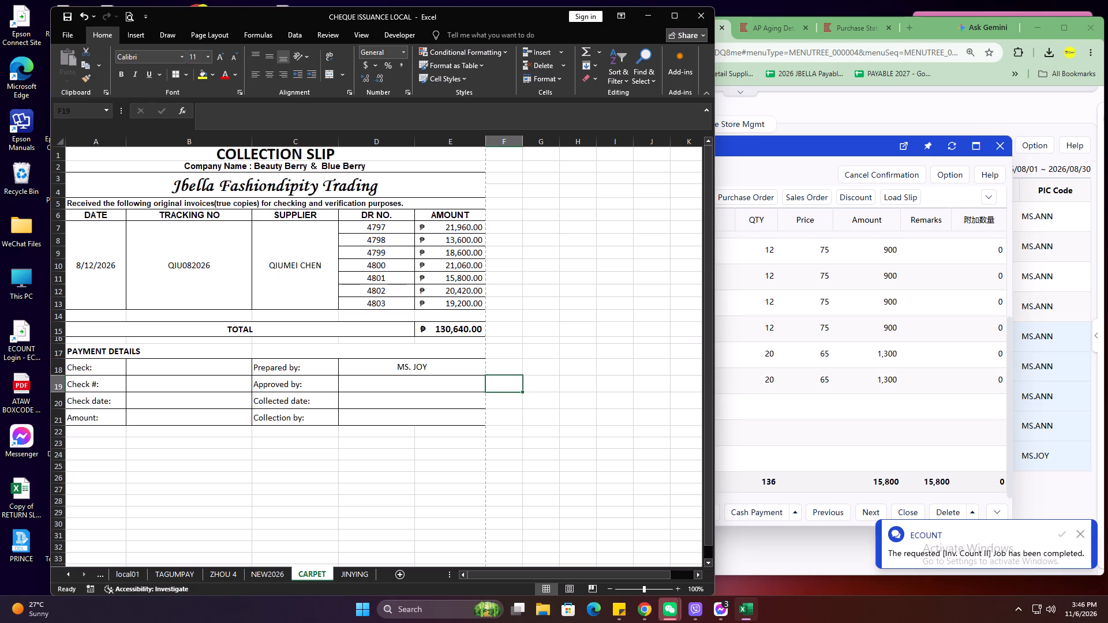
pyautogui.click(538, 351)
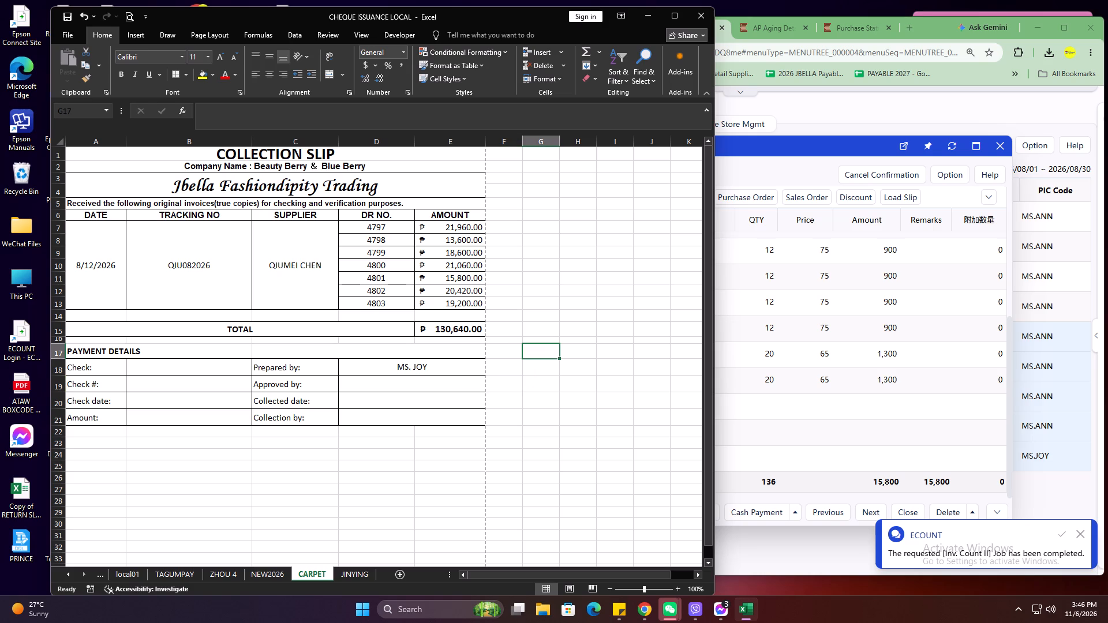
pyautogui.hotkey('ctrl', 'p')
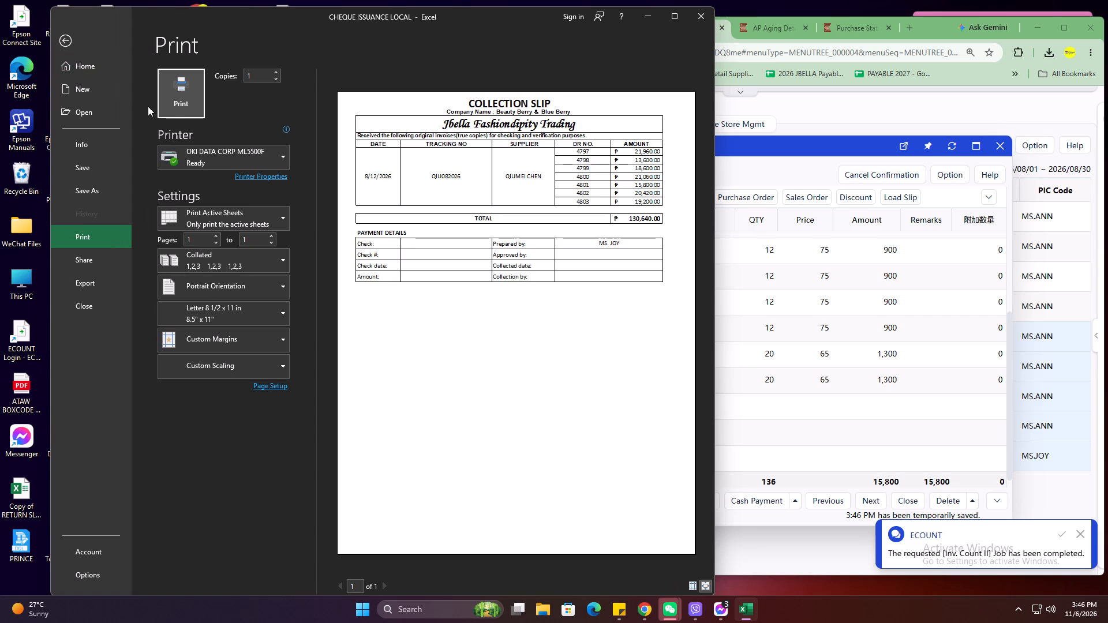
pyautogui.click(176, 97)
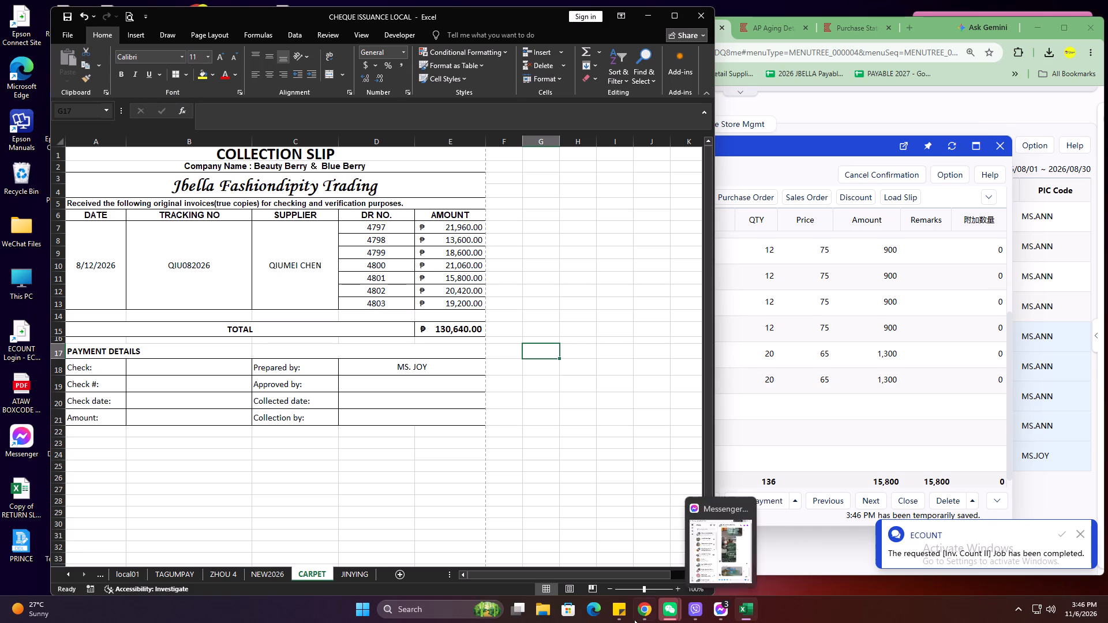
# Switch to Weixin and send the message "SIR" in the WEDOSHOP MARKETING chat.
pyautogui.moveTo(657, 617); pyautogui.dragTo(671, 616)
pyautogui.click(680, 614)
pyautogui.click(673, 556)
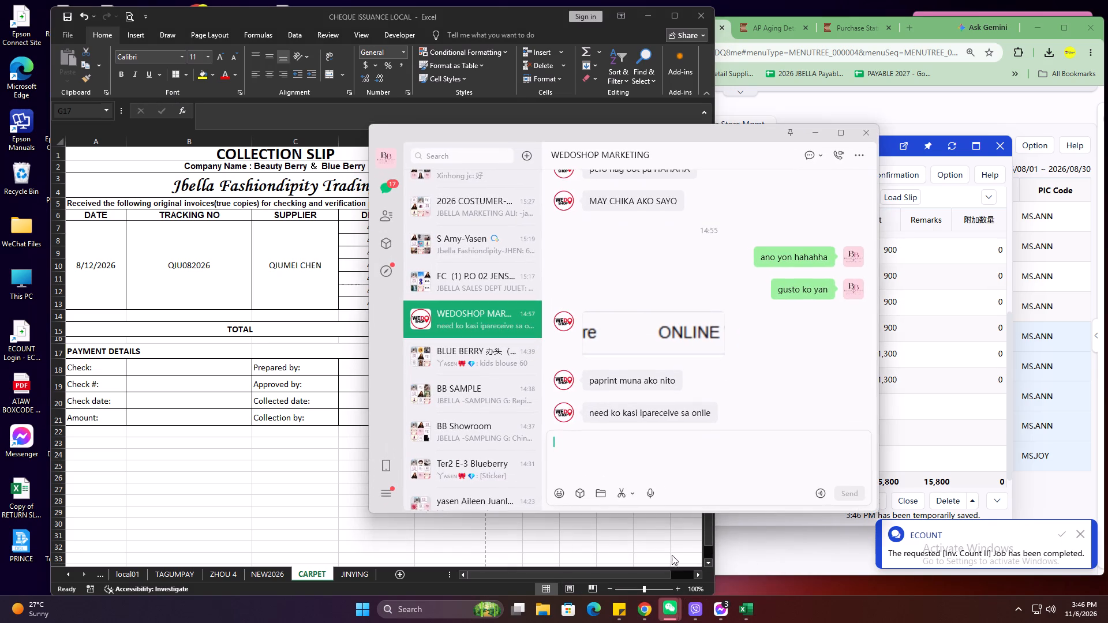
pyautogui.click(650, 451)
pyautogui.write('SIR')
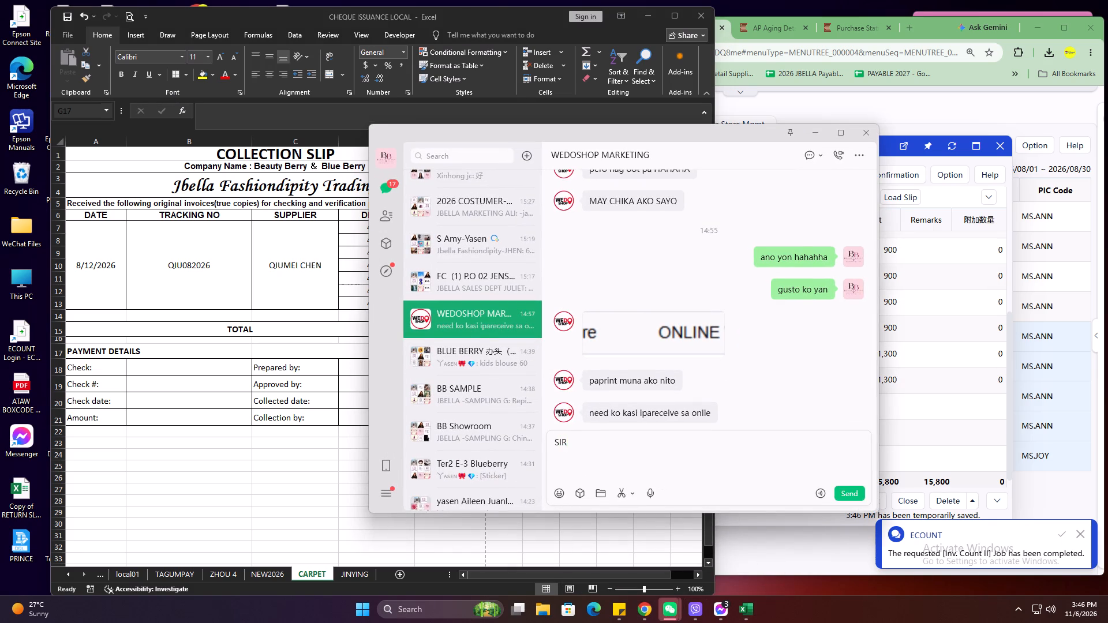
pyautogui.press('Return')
# Write a follow-up message in the same chat beginning "gawa moko sti".
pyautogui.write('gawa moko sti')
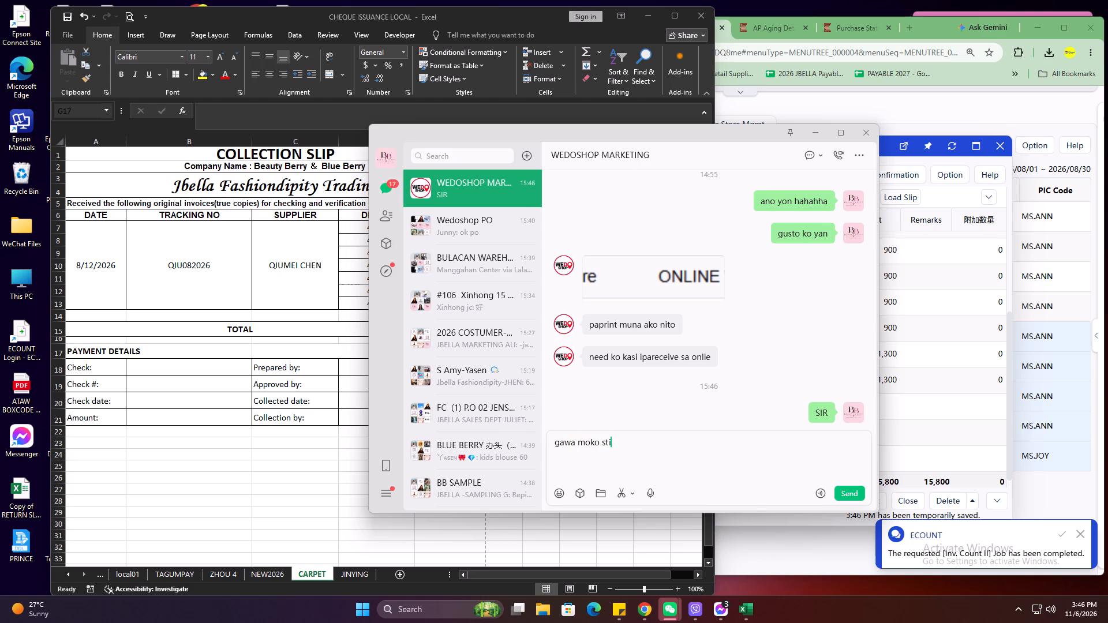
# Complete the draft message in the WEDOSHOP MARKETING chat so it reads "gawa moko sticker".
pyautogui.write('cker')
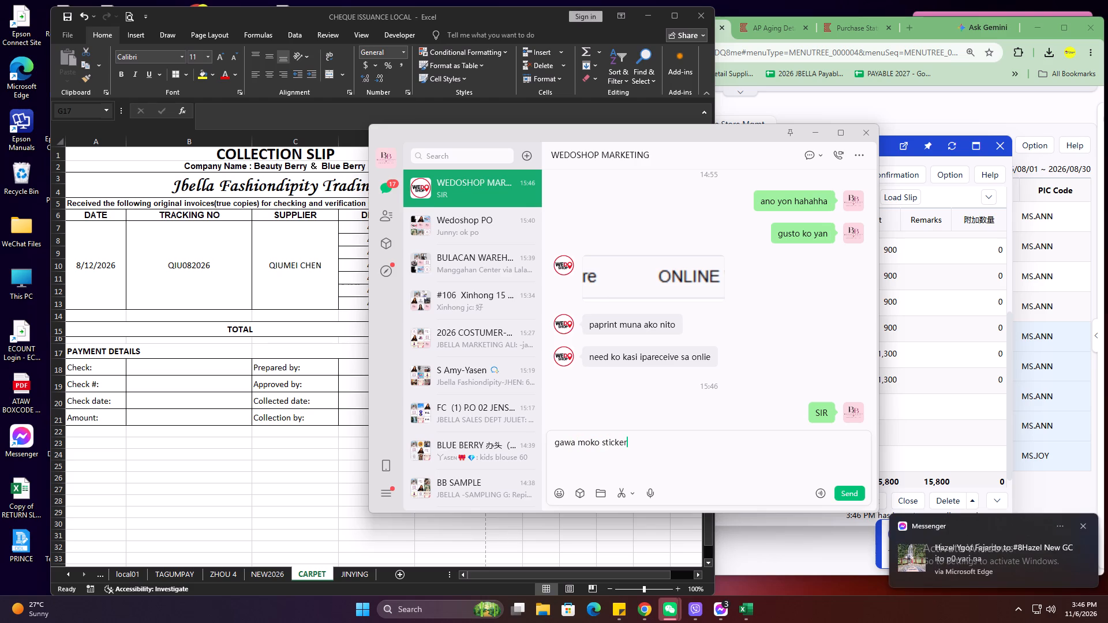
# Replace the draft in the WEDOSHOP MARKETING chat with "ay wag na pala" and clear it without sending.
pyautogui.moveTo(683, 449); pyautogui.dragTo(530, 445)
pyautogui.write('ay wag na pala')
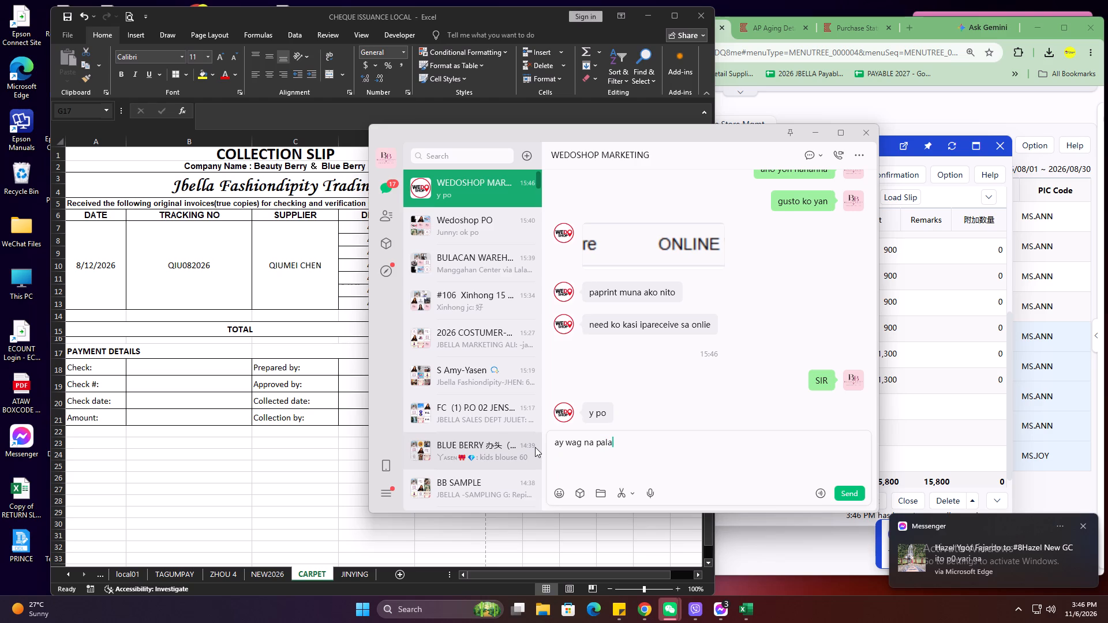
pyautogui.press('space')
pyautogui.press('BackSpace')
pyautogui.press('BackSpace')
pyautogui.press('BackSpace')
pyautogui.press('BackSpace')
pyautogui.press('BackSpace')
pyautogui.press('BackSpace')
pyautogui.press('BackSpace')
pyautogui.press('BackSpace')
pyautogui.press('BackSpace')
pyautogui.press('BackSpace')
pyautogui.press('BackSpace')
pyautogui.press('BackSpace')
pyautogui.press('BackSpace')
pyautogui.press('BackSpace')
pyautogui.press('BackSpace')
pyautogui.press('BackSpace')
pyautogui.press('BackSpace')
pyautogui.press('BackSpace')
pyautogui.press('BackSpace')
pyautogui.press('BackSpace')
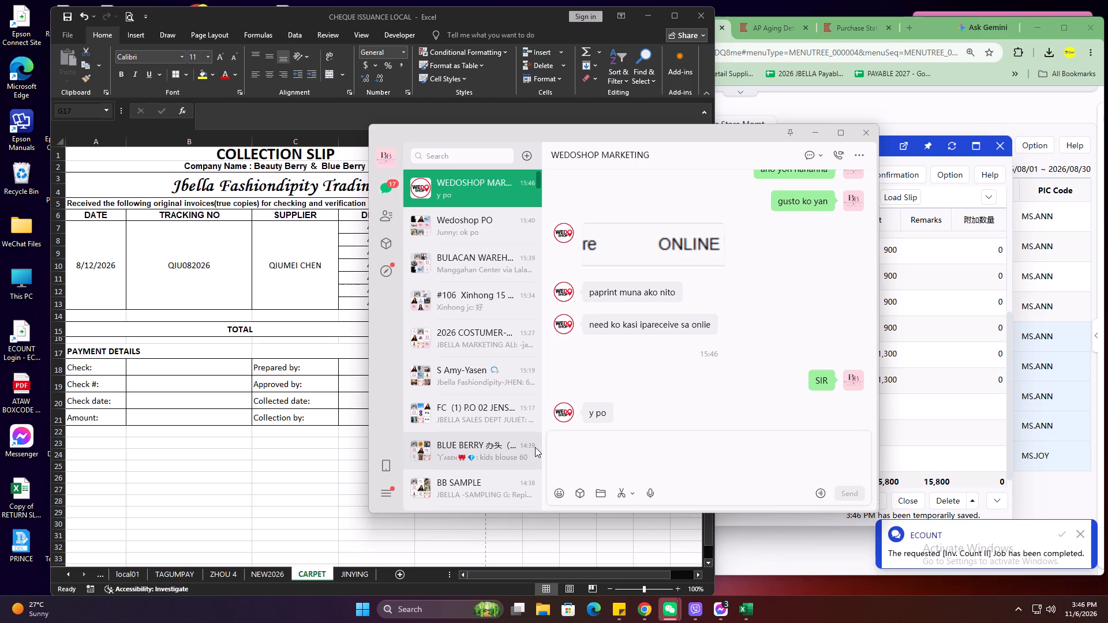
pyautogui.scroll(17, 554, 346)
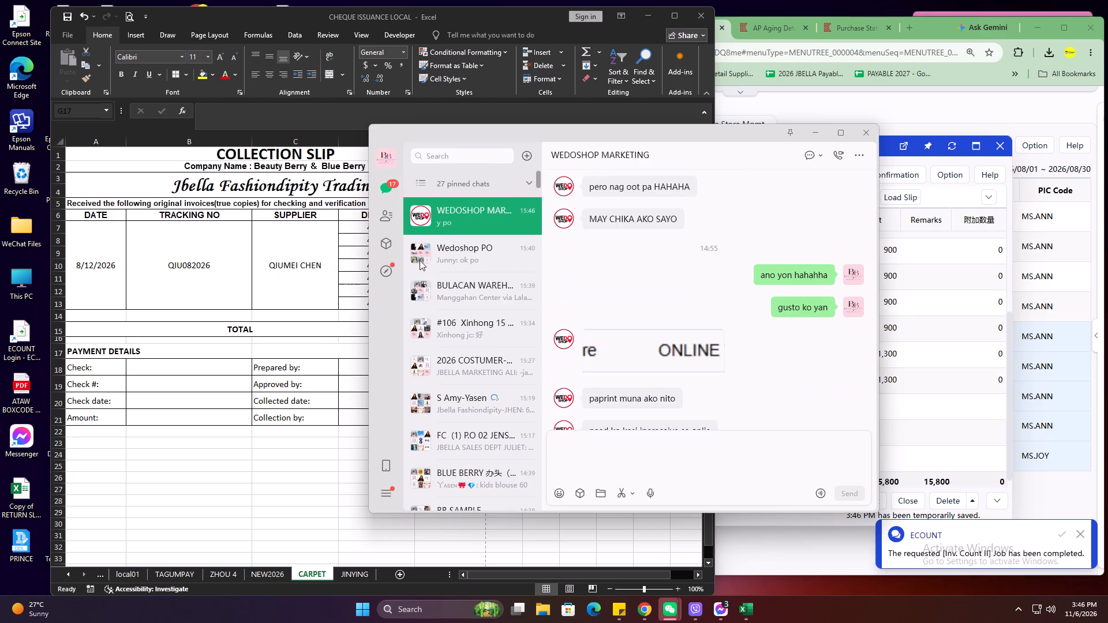
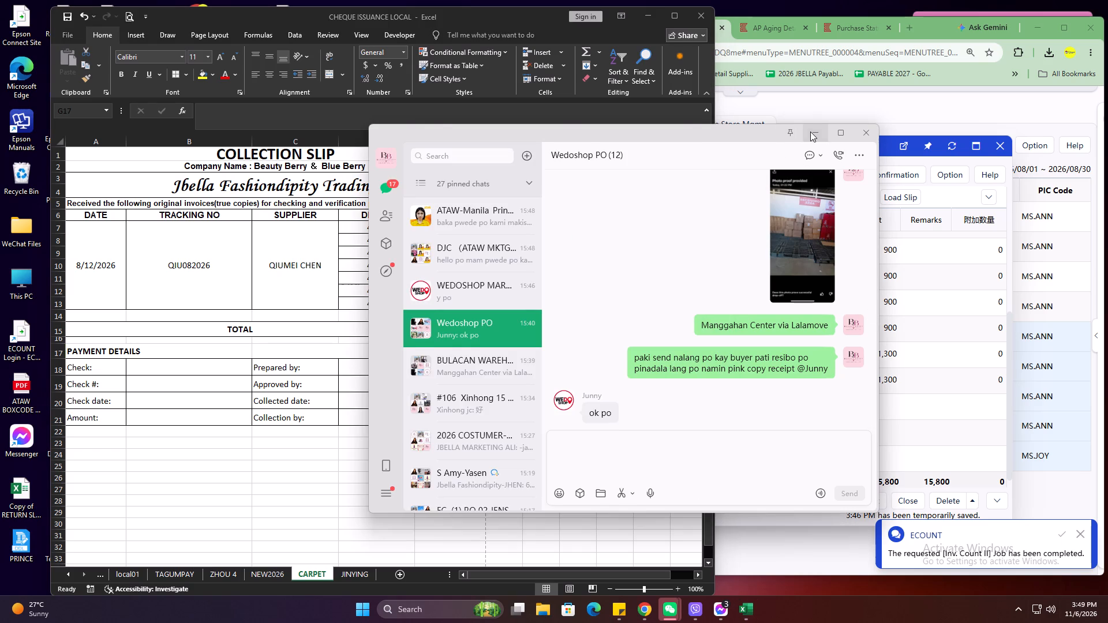
pyautogui.click(810, 132)
pyautogui.click(909, 88)
pyautogui.click(777, 31)
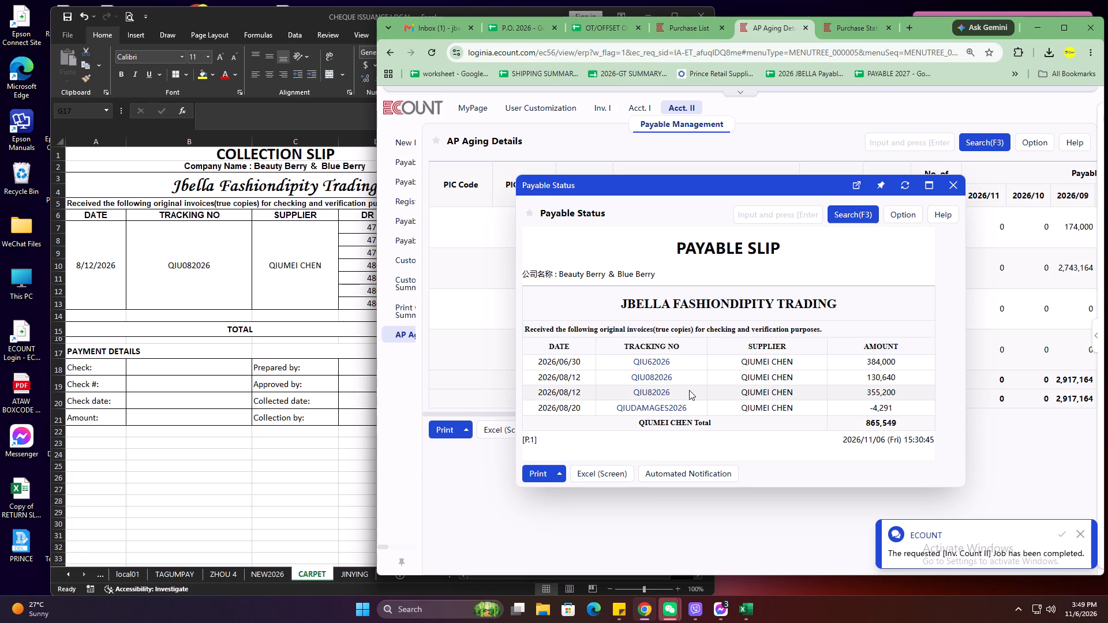
pyautogui.moveTo(689, 392); pyautogui.dragTo(627, 396)
pyautogui.hotkey('ctrl', 'c')
pyautogui.click(182, 227)
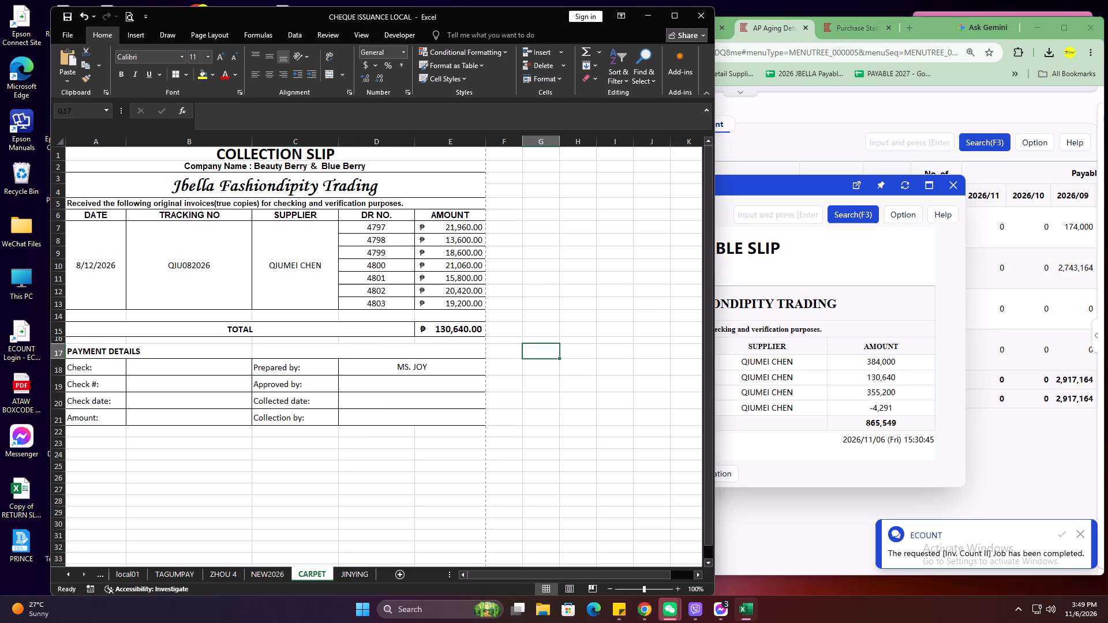
pyautogui.doubleClick(201, 284)
pyautogui.moveTo(213, 268); pyautogui.dragTo(61, 265)
pyautogui.hotkey('ctrl', 'v')
pyautogui.click(95, 280)
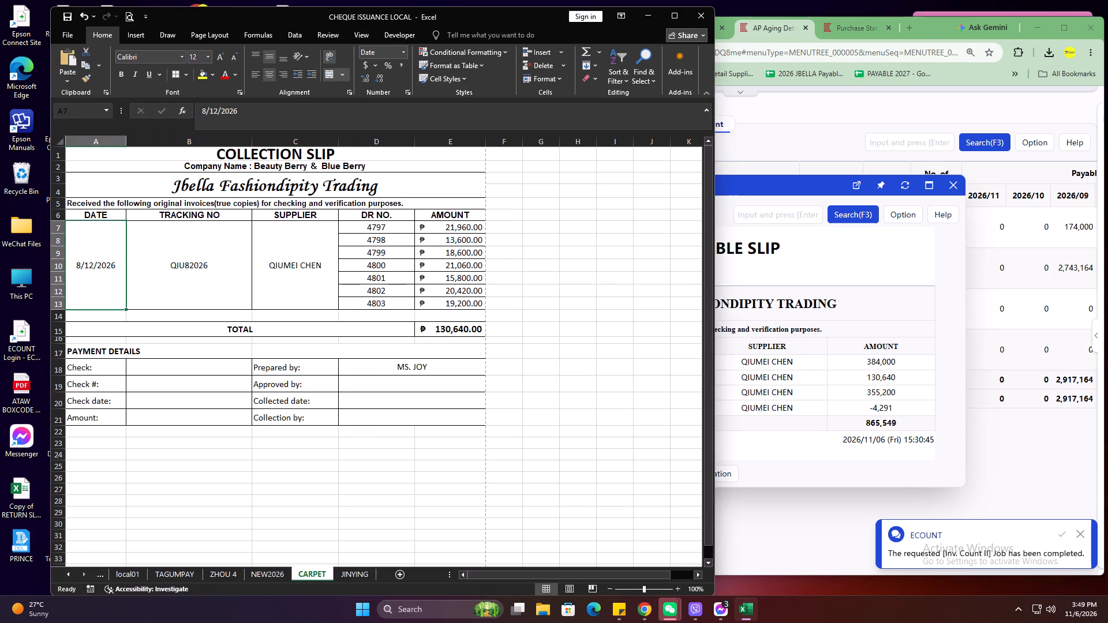
# Delete the extra DR rows 8 to 13 from the collection slip, leaving only the first entry row.
pyautogui.moveTo(61, 242); pyautogui.dragTo(65, 302)
pyautogui.rightClick(65, 302)
pyautogui.click(130, 418)
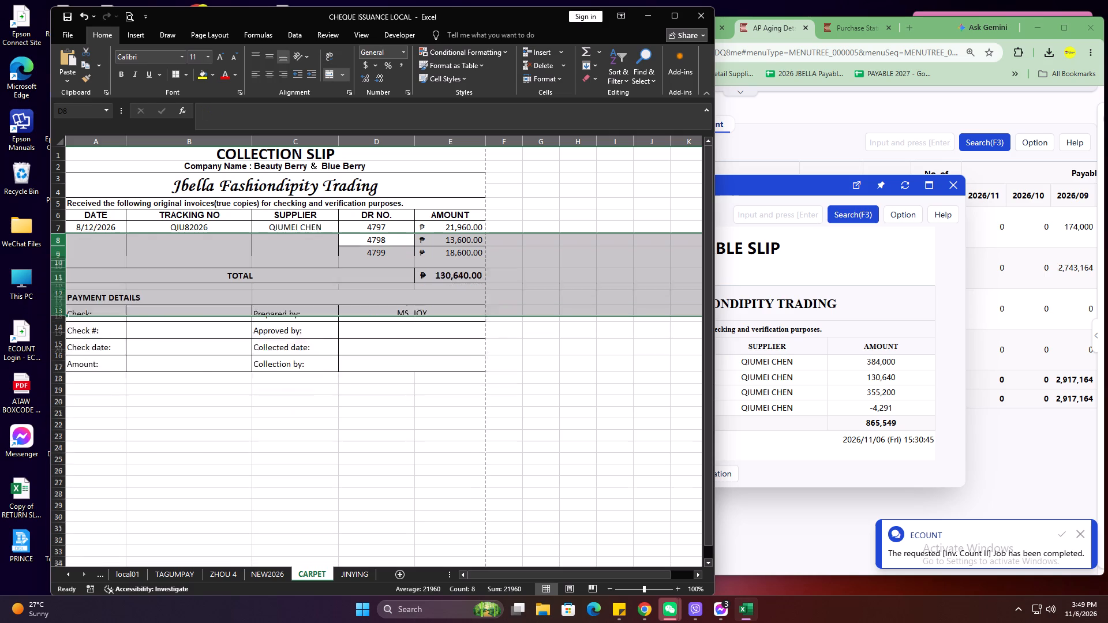
# In row 7 of the collection slip, set the DR No. to 4804 and the amount to 355200.
pyautogui.click(111, 222)
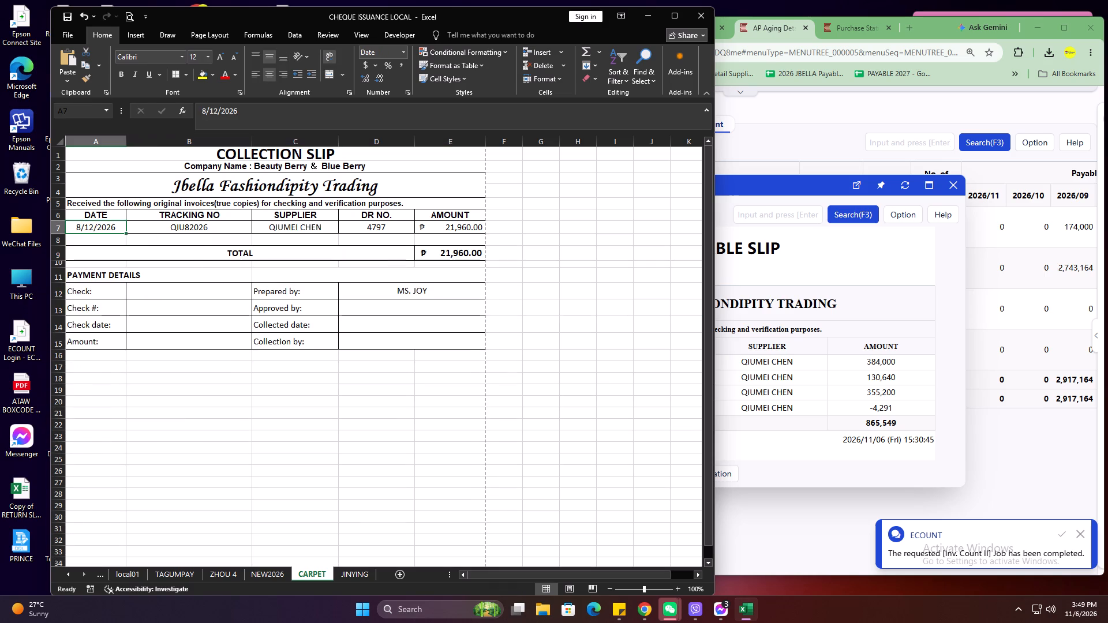
pyautogui.press('Right')
pyautogui.press('Right')
pyautogui.press('Right')
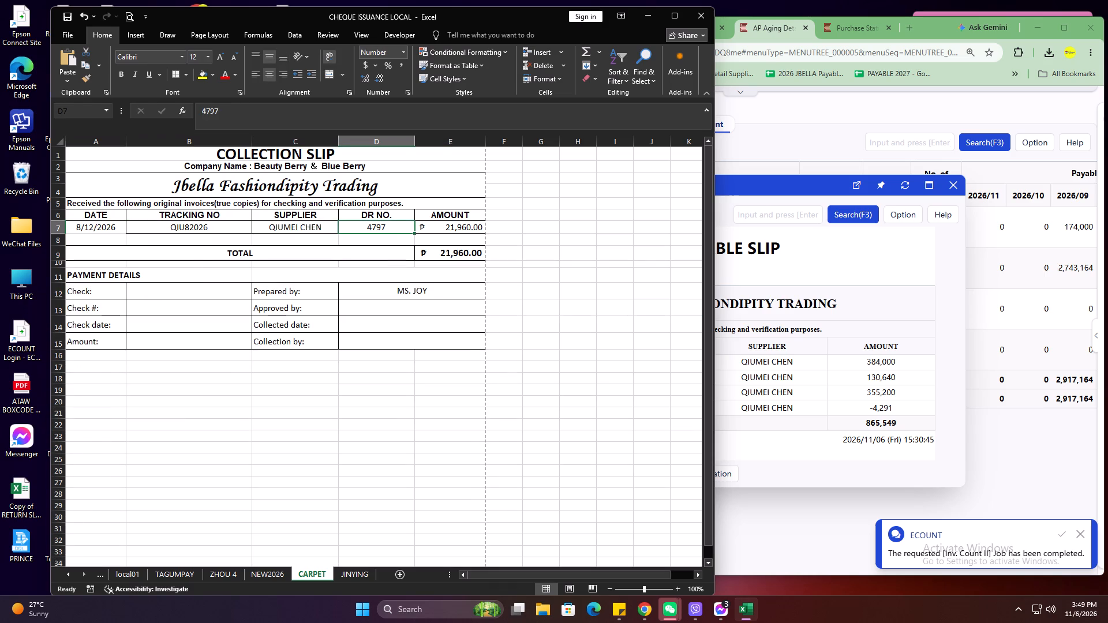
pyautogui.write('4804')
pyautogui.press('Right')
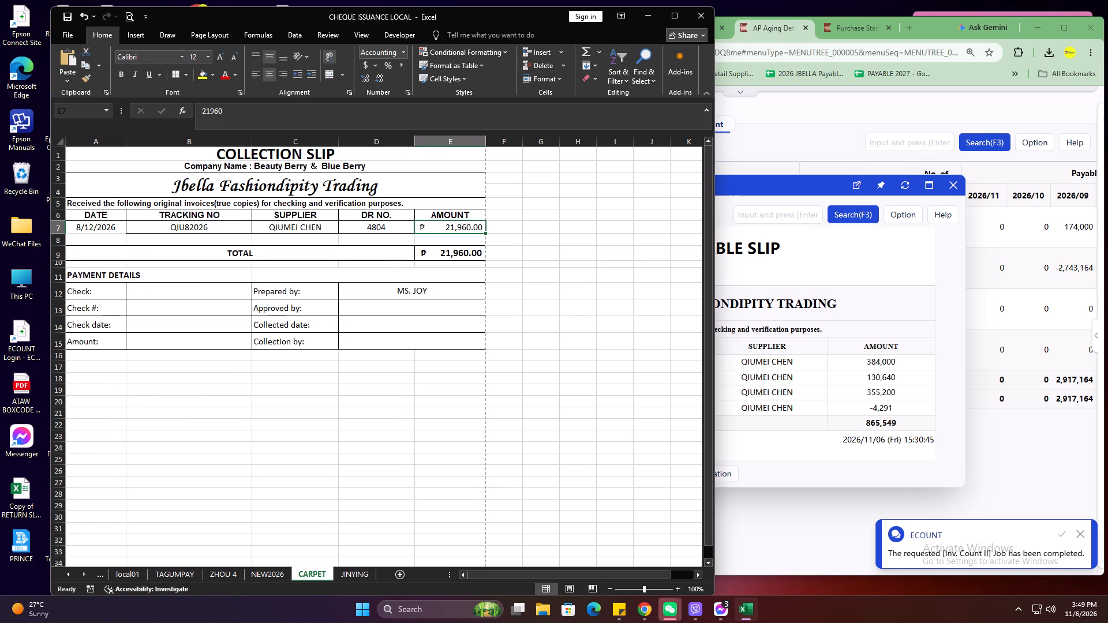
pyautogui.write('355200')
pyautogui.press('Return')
pyautogui.click(517, 267)
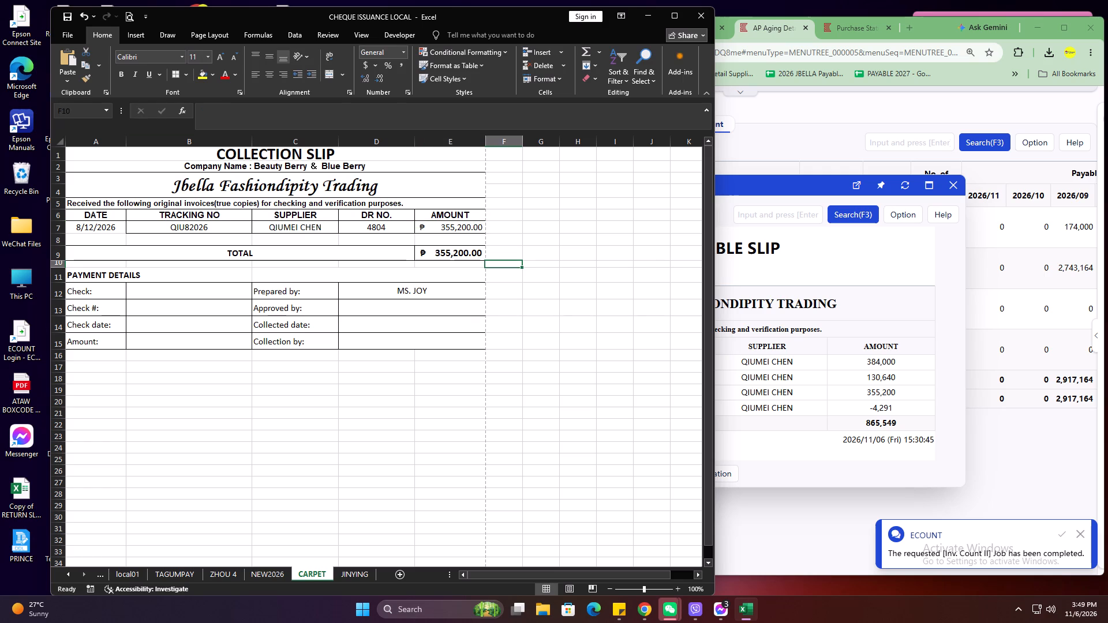
pyautogui.click(563, 273)
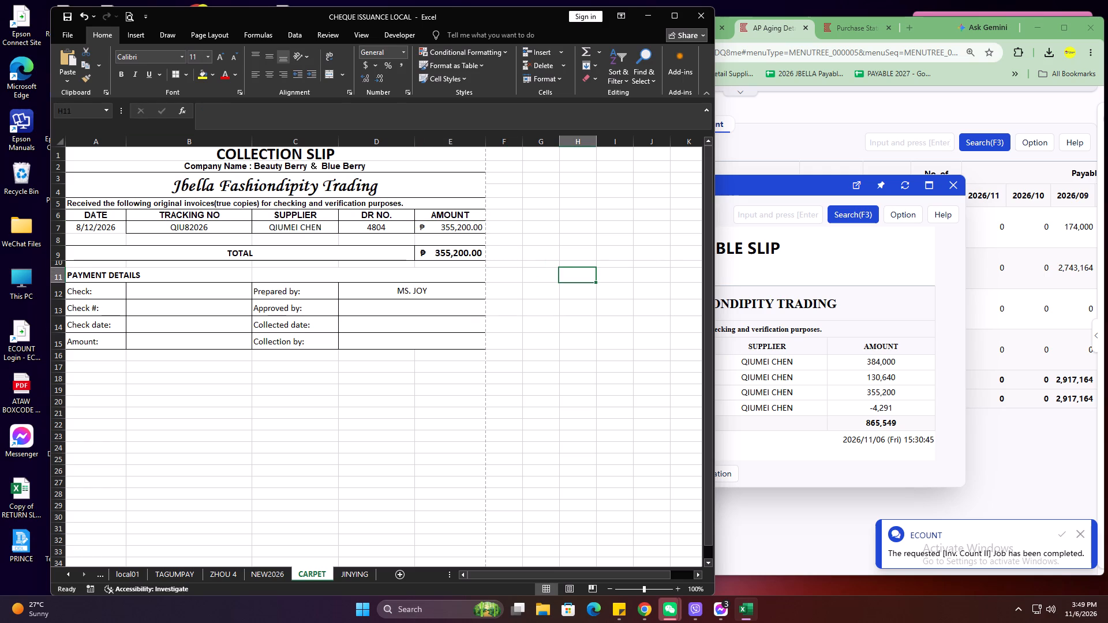
# Print one copy of the QIU82026 collection slip on the OKI DATA CORP ML5500F printer.
pyautogui.hotkey('ctrl', 'p')
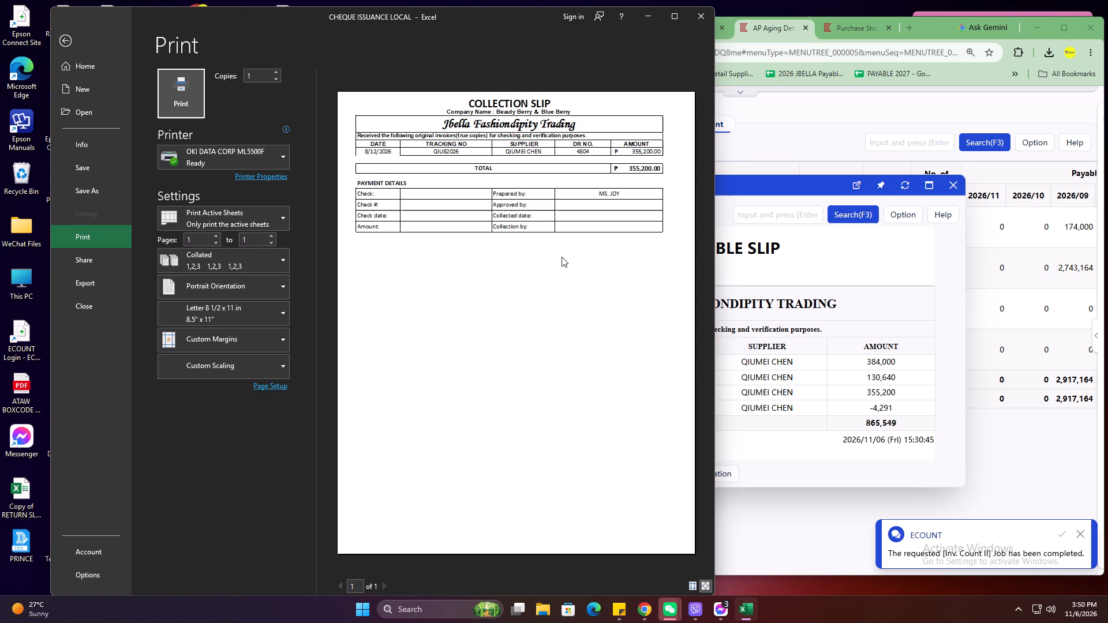
pyautogui.click(171, 96)
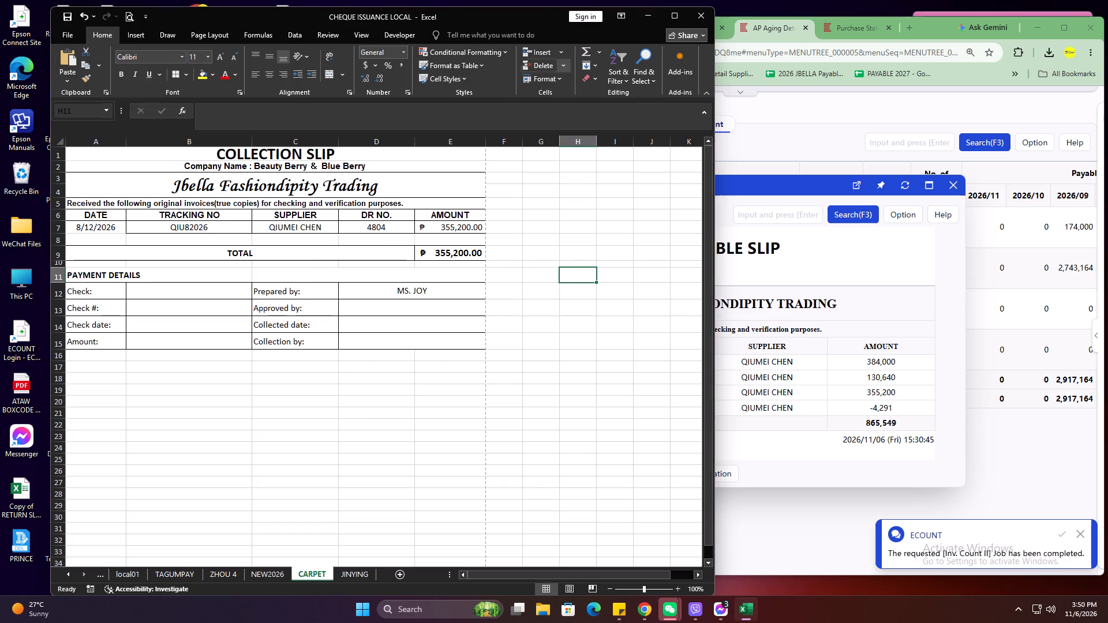
# In ECOUNT's AP Aging Details, close the current payable slip and open the one for vendor S26.
pyautogui.click(796, 238)
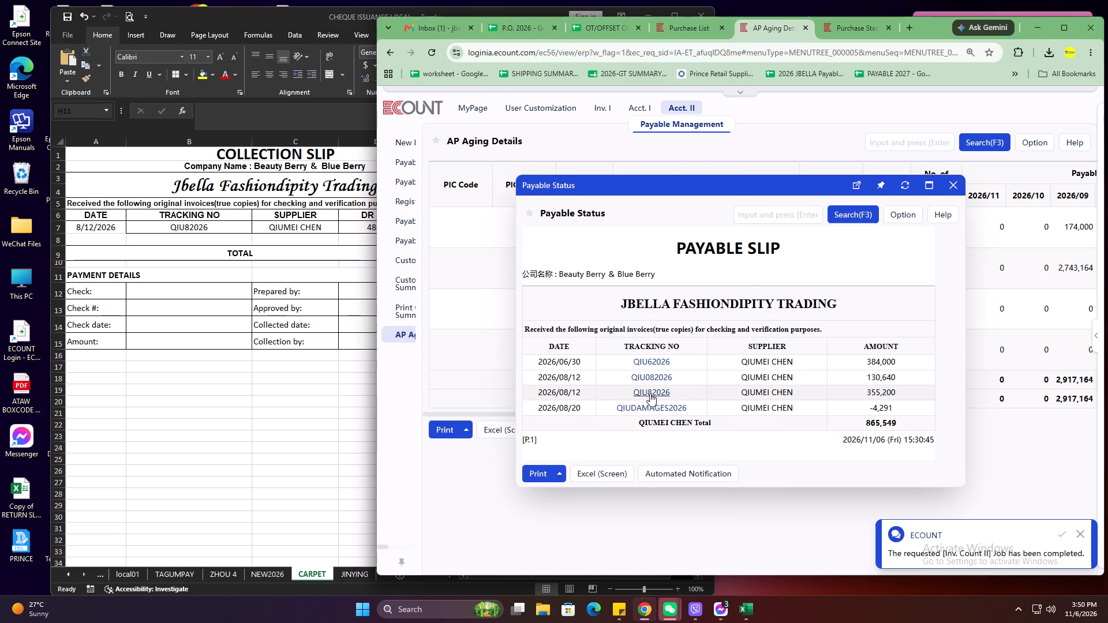
pyautogui.click(960, 186)
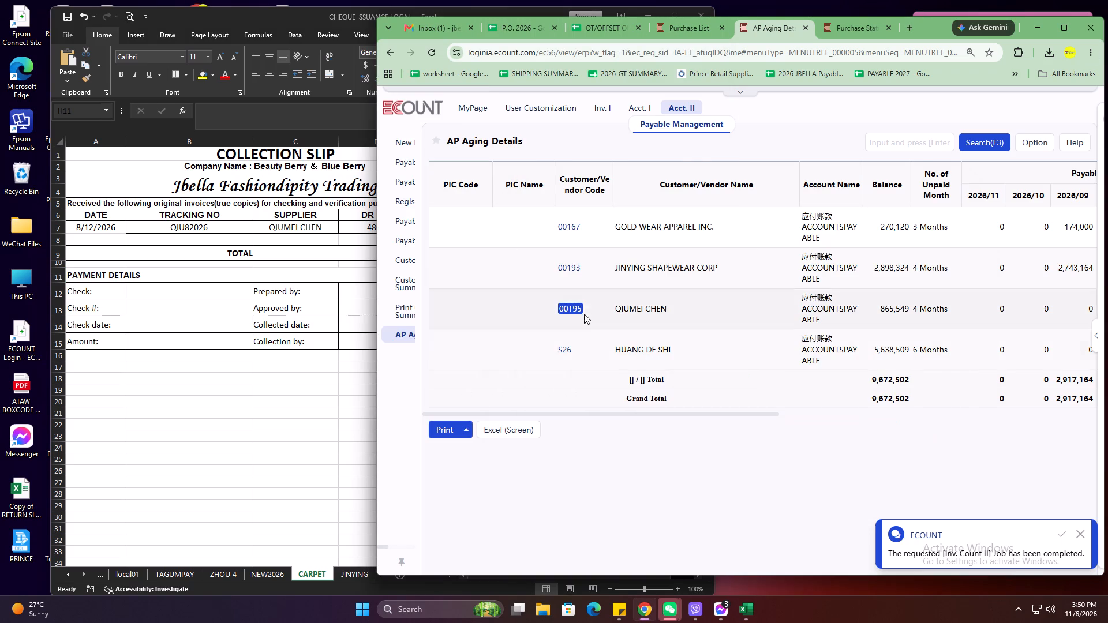
pyautogui.click(566, 350)
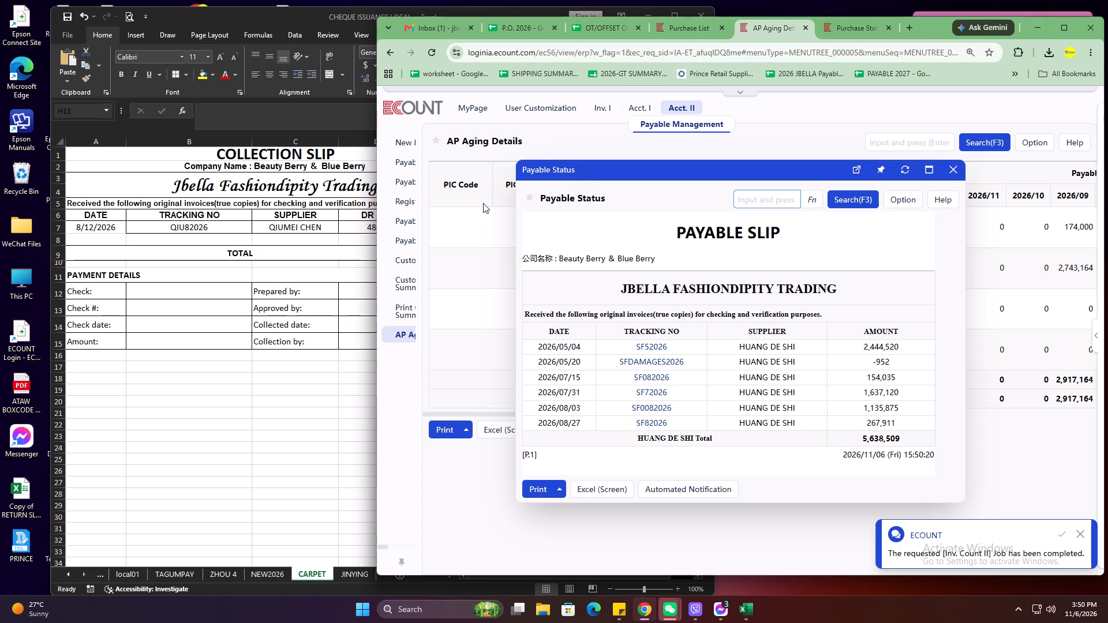
# Copy tracking number SF52026 from the payable slip into cell B7 of the Excel collection slip.
pyautogui.moveTo(687, 340); pyautogui.dragTo(635, 340)
pyautogui.moveTo(635, 340); pyautogui.dragTo(629, 342)
pyautogui.hotkey('ctrl', 'c')
pyautogui.click(195, 215)
pyautogui.tripleClick(196, 227)
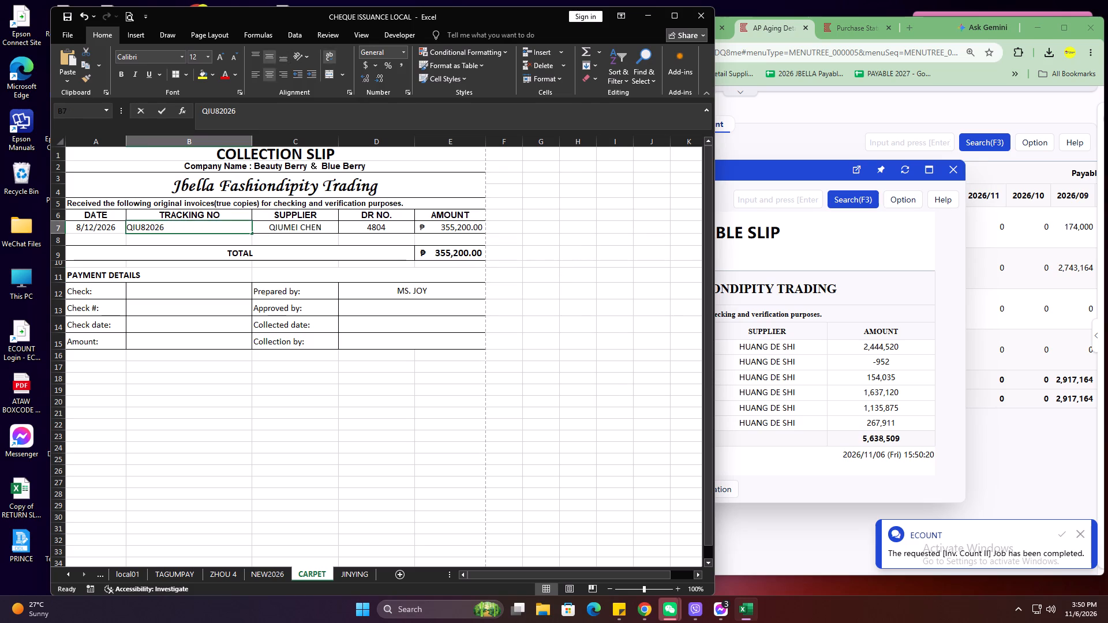
pyautogui.moveTo(196, 227); pyautogui.dragTo(81, 229)
pyautogui.hotkey('ctrl', 'v')
# Copy the supplier name of the SF52026 entry from ECOUNT into supplier cell C7 of the collection slip.
pyautogui.click(765, 298)
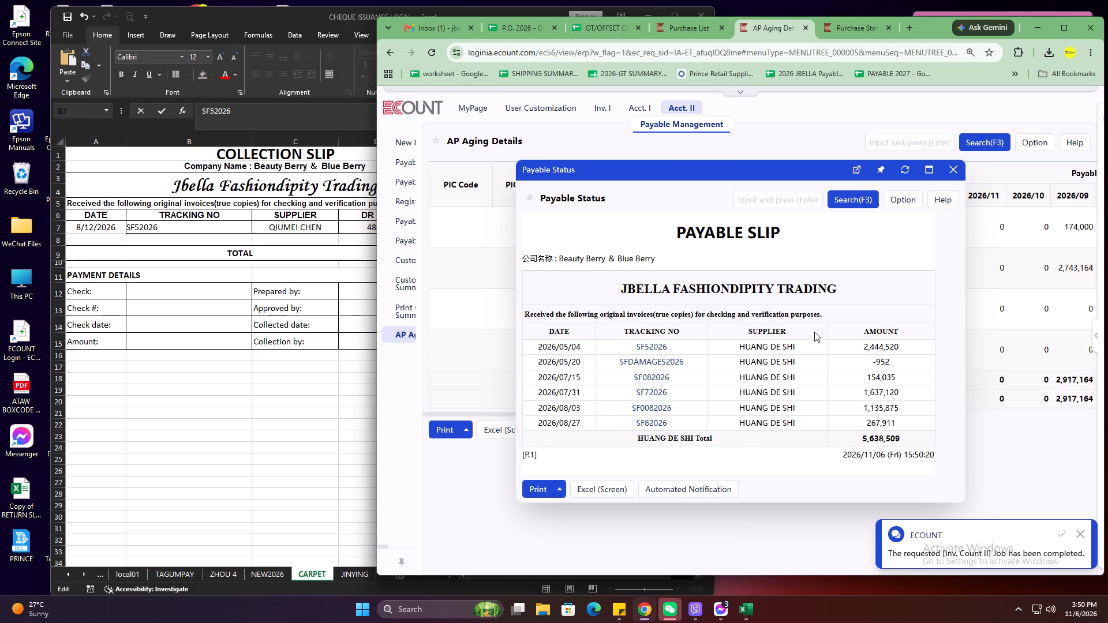
pyautogui.moveTo(798, 346); pyautogui.dragTo(732, 346)
pyautogui.hotkey('ctrl', 'c')
pyautogui.tripleClick(297, 226)
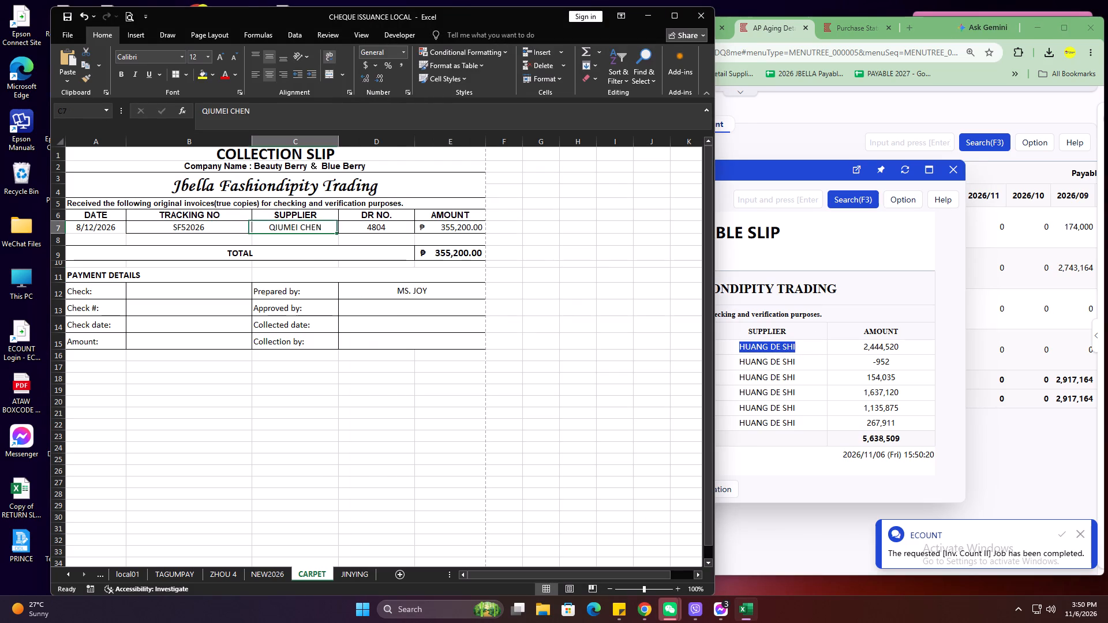
pyautogui.tripleClick(297, 225)
pyautogui.click(297, 225)
pyautogui.hotkey('ctrl', 'v')
# Apply a border to the date cell A7 of the collection slip.
pyautogui.moveTo(101, 228); pyautogui.dragTo(117, 231)
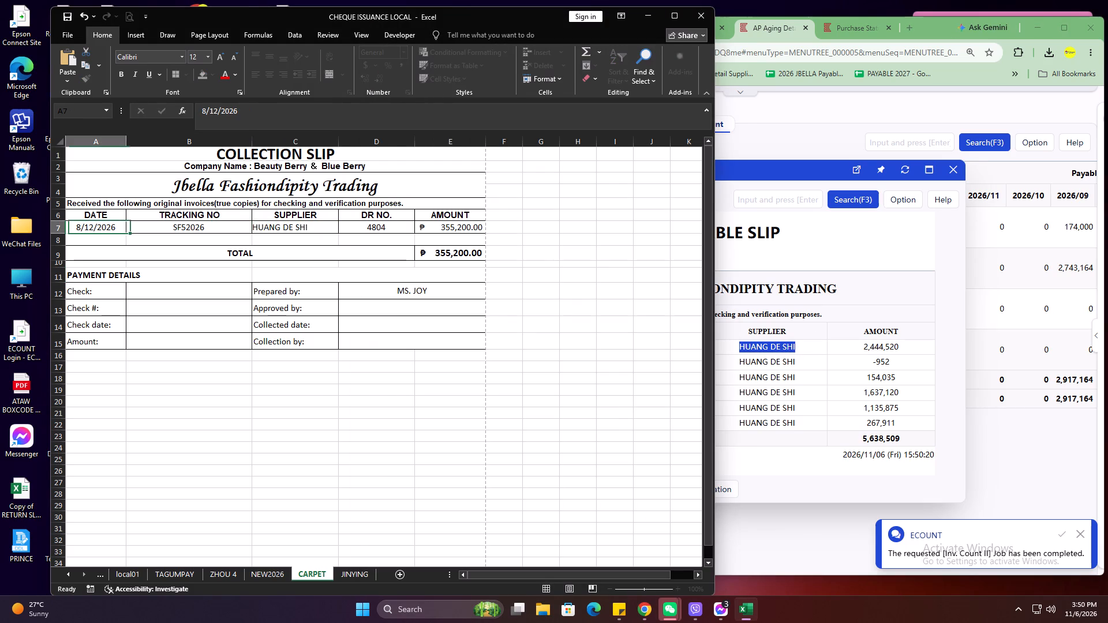
pyautogui.moveTo(117, 231); pyautogui.dragTo(118, 231)
pyautogui.click(181, 76)
pyautogui.click(115, 227)
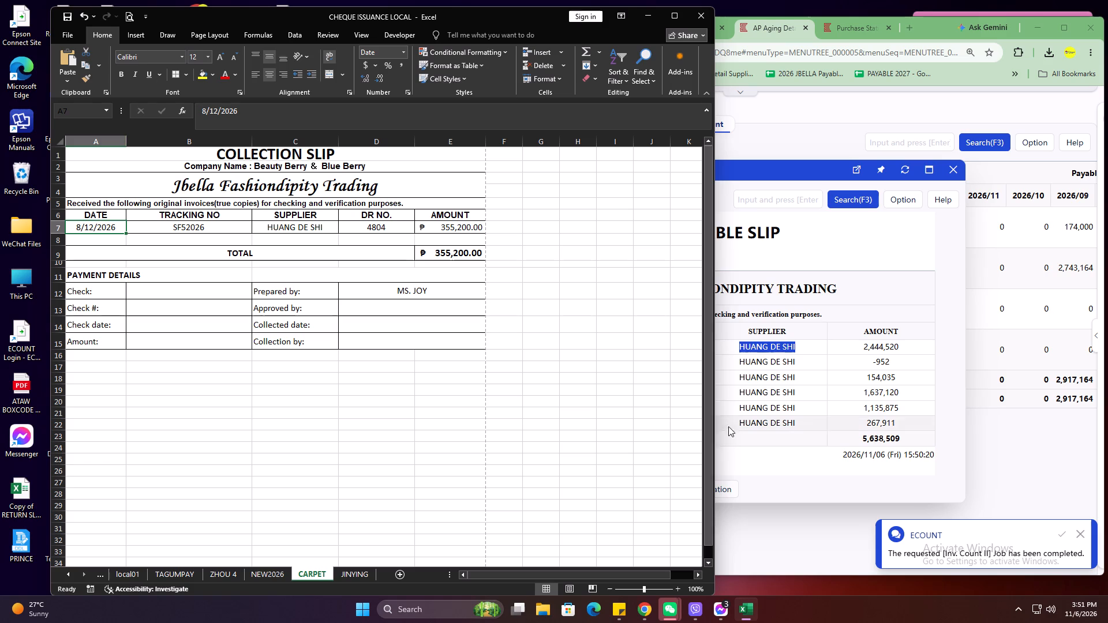
# In row 7 of the collection slip, set the DR No. to 3405 and the amount to 2444520.
pyautogui.click(226, 276)
pyautogui.click(335, 233)
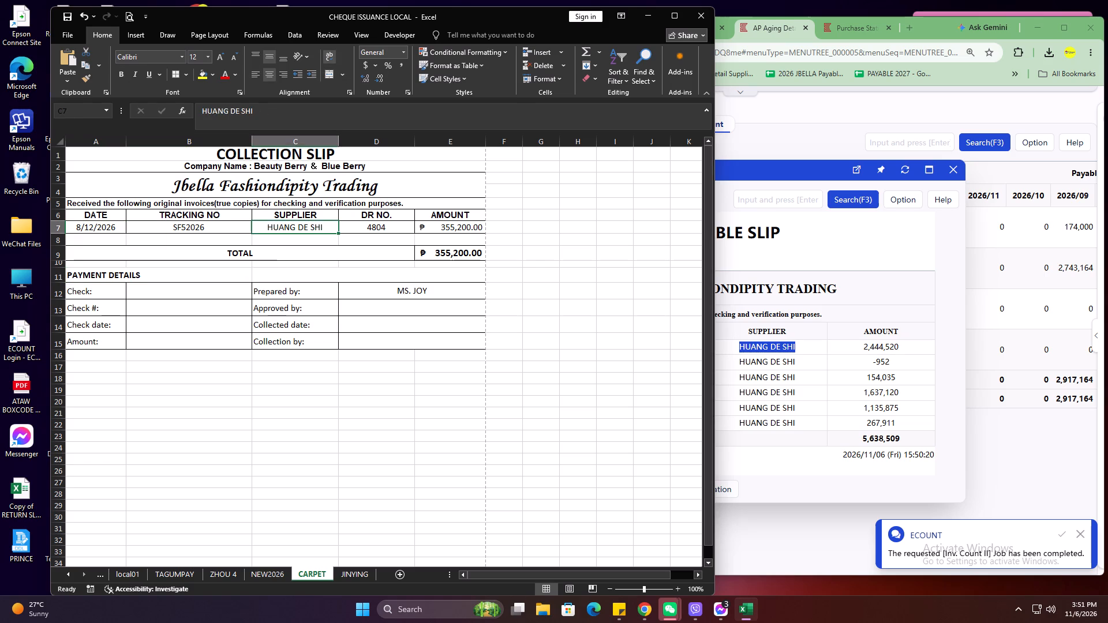
pyautogui.click(388, 228)
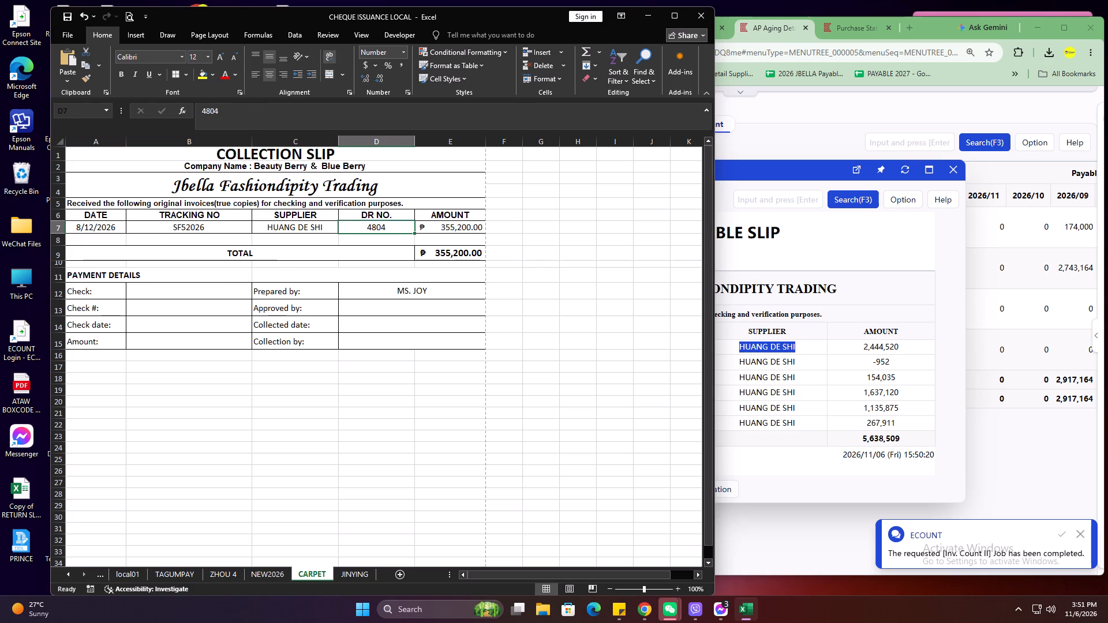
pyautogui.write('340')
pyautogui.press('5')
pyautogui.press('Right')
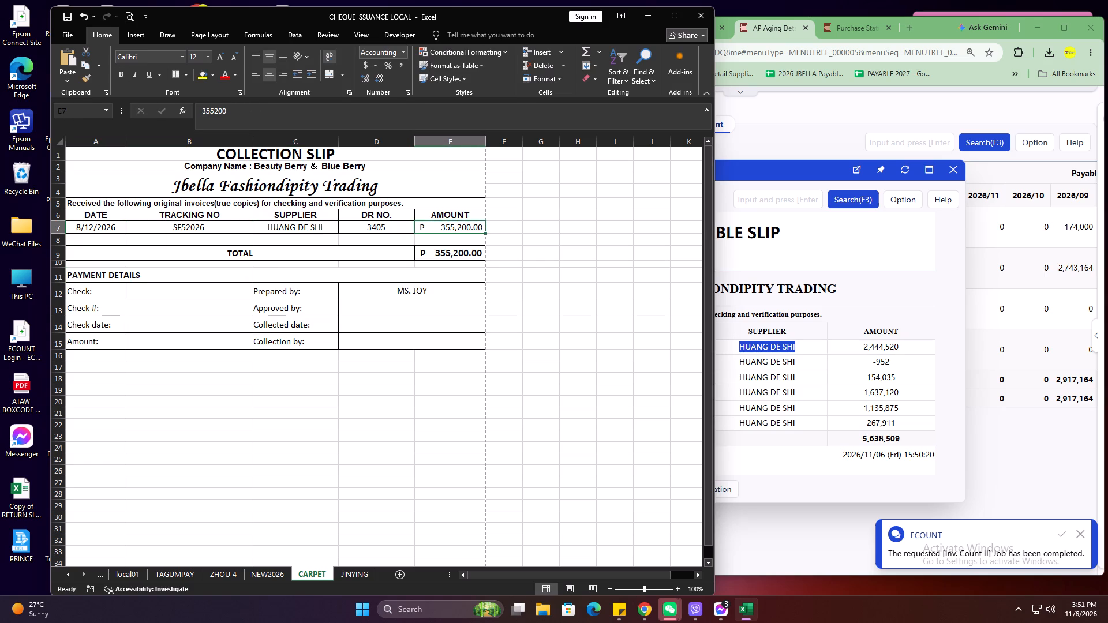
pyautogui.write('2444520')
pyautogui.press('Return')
# Set the collection slip's date in A7 to 6/30/2026.
pyautogui.click(87, 252)
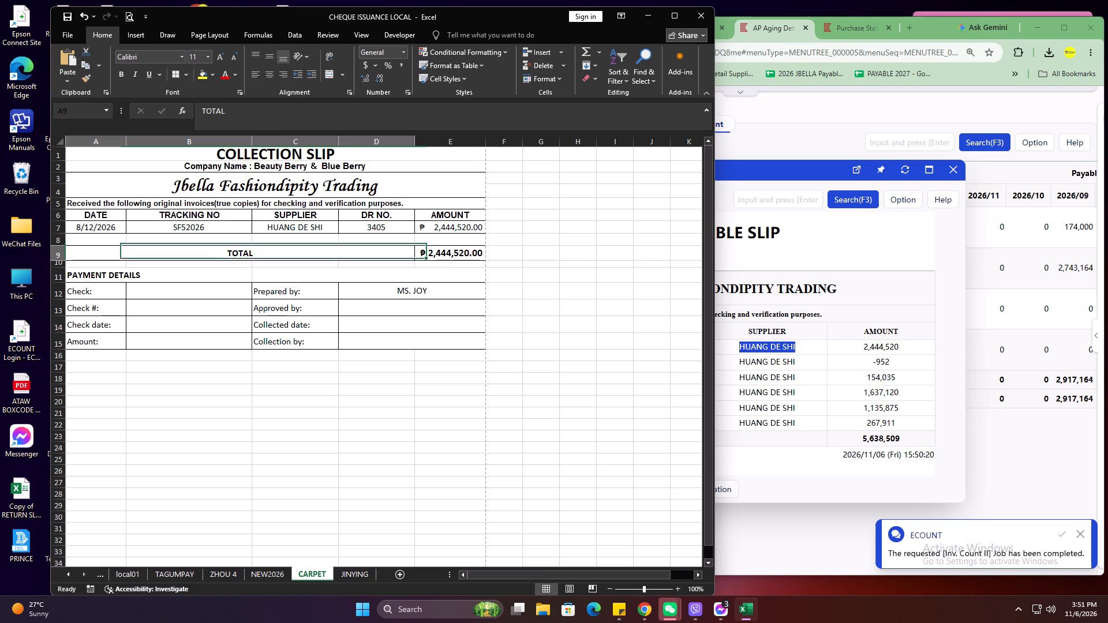
pyautogui.click(150, 225)
pyautogui.click(111, 226)
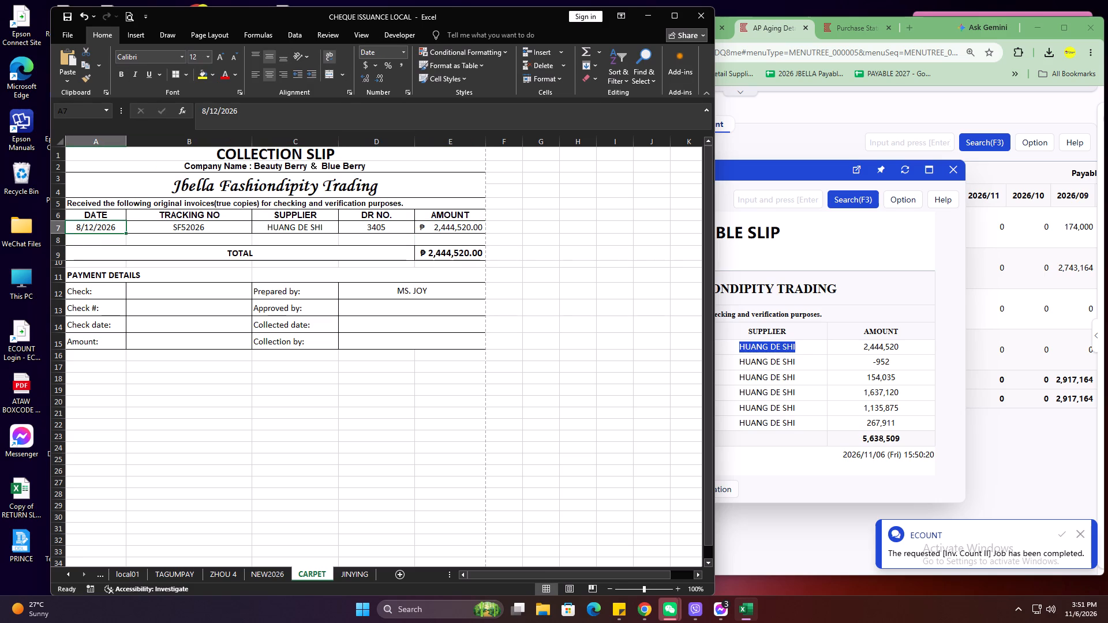
pyautogui.write('6/30/2026')
pyautogui.press('Return')
# Check the SF52026 entry against ECOUNT's payable slip and print one copy of its collection slip on the OKI DATA CORP ML5500F printer.
pyautogui.click(782, 290)
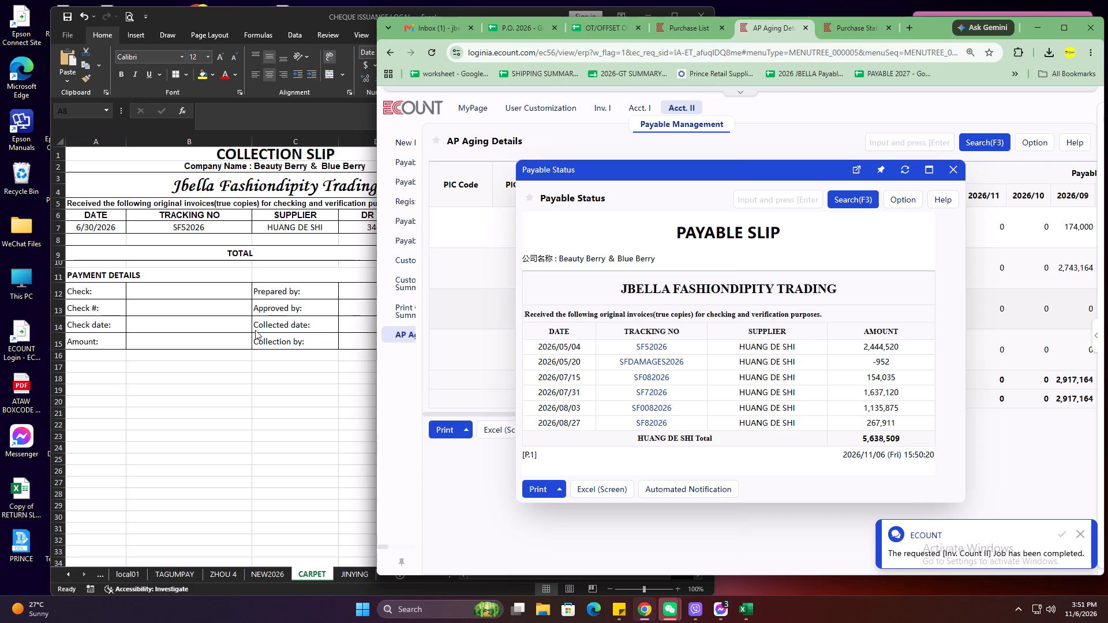
pyautogui.click(249, 297)
pyautogui.click(397, 282)
pyautogui.click(538, 237)
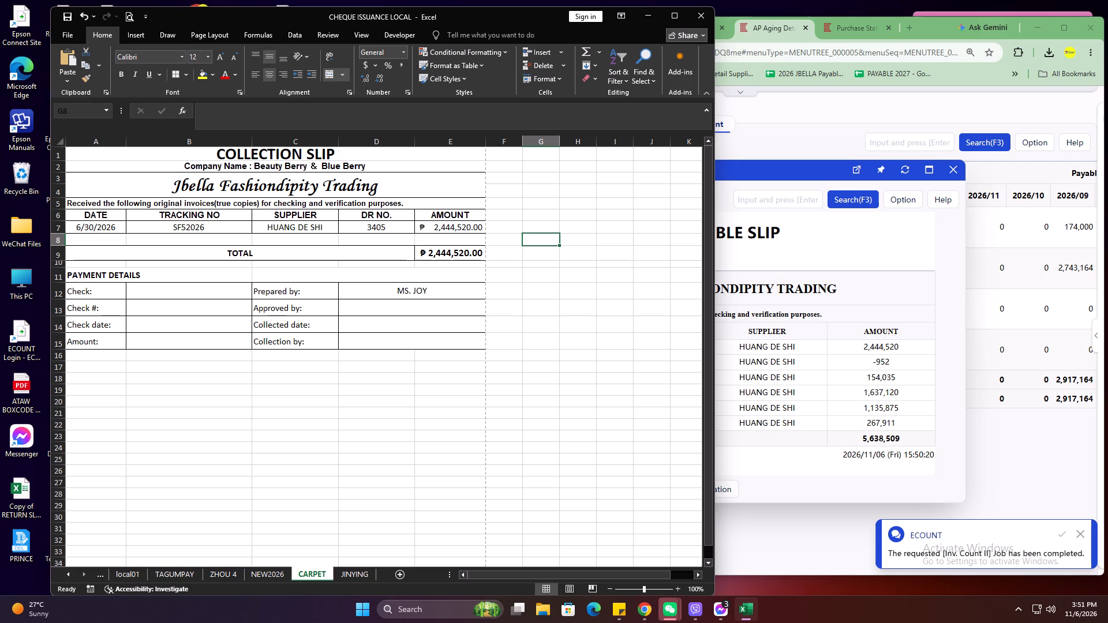
pyautogui.hotkey('ctrl', 'p')
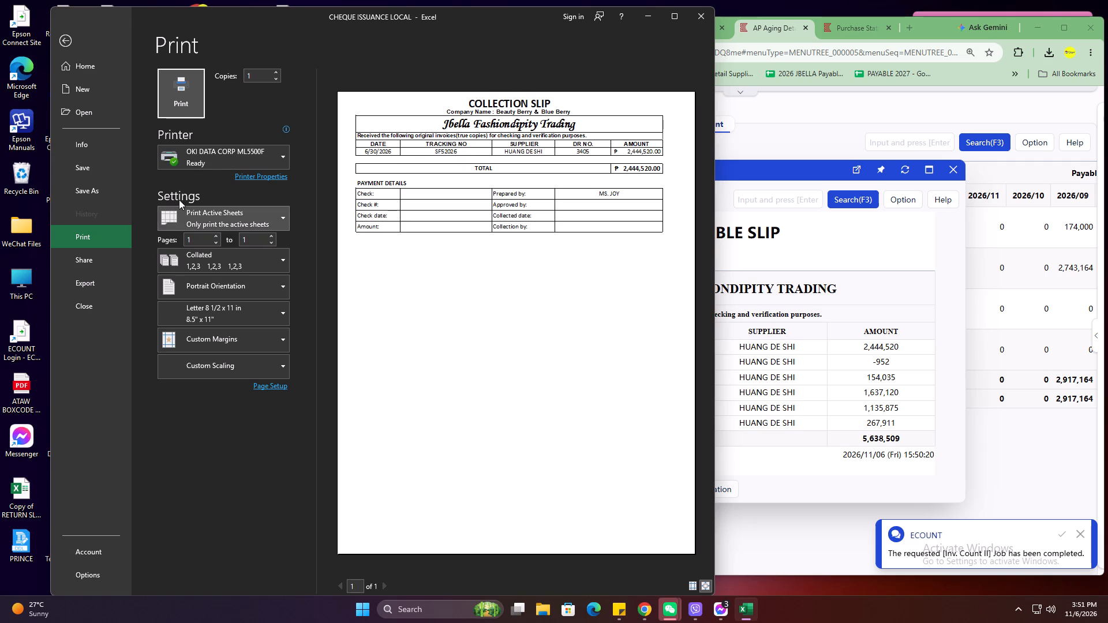
pyautogui.click(184, 105)
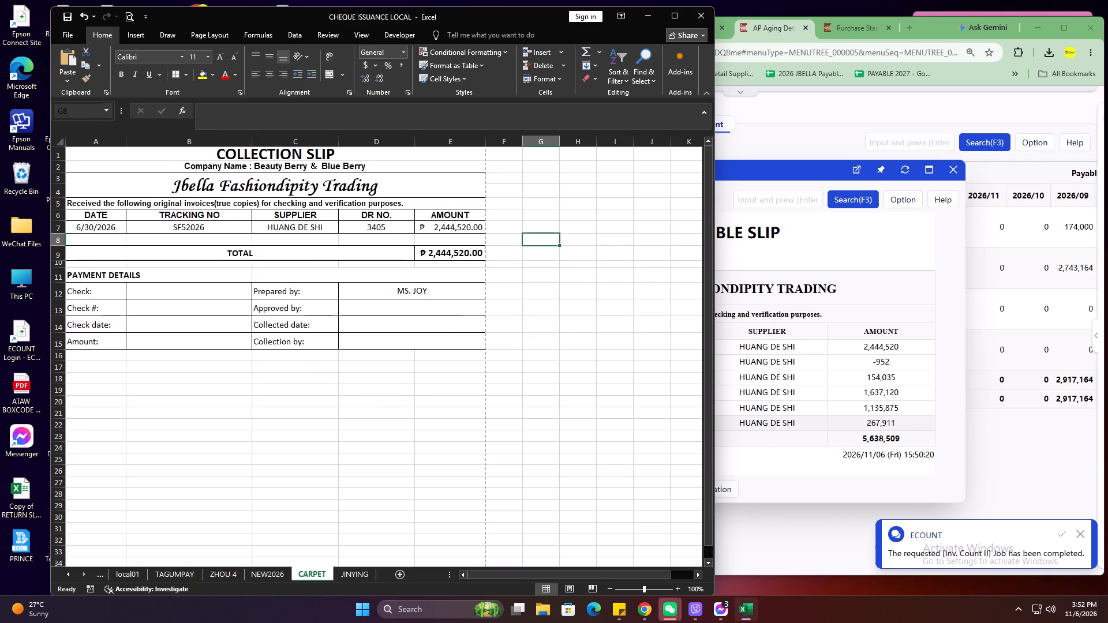
pyautogui.click(859, 294)
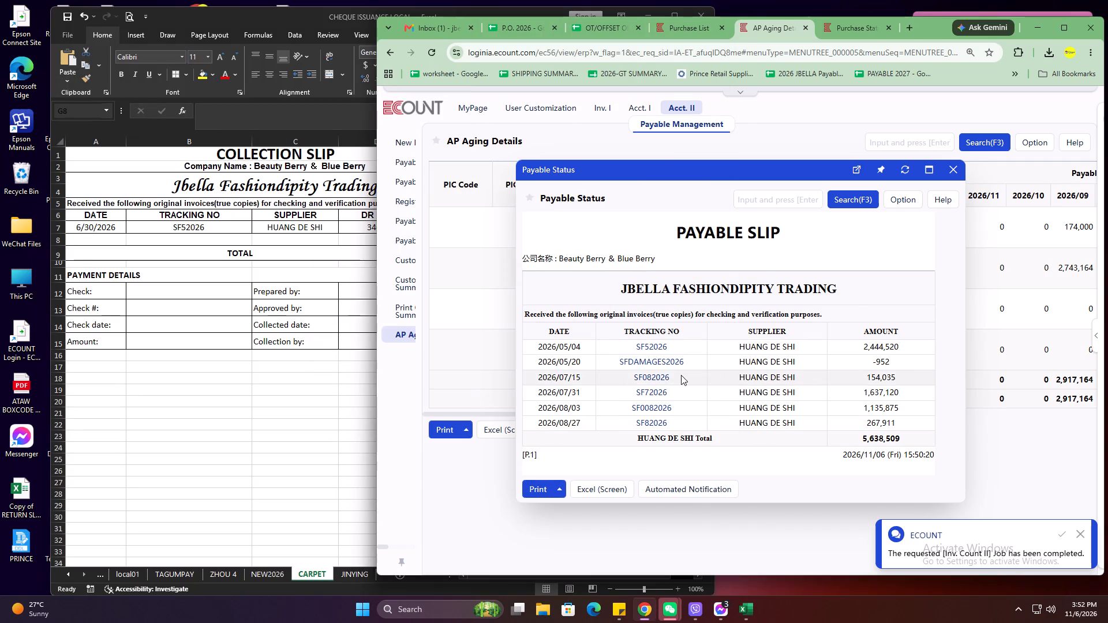
pyautogui.moveTo(681, 375); pyautogui.dragTo(608, 370)
pyautogui.moveTo(681, 395); pyautogui.dragTo(678, 394)
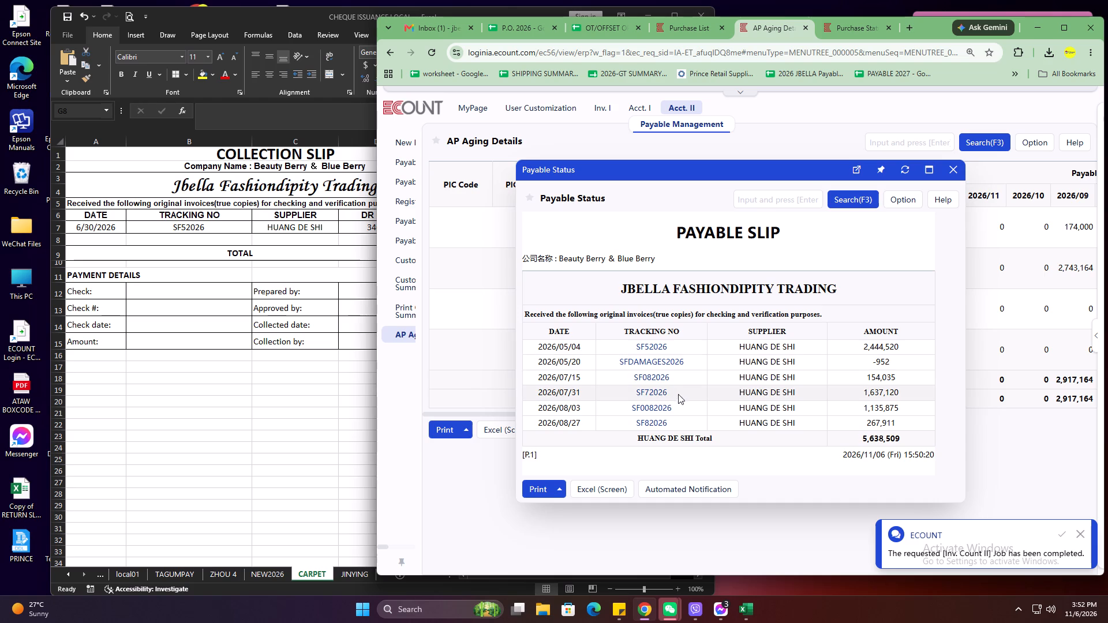
pyautogui.moveTo(678, 394); pyautogui.dragTo(631, 387)
pyautogui.hotkey('ctrl', 'c')
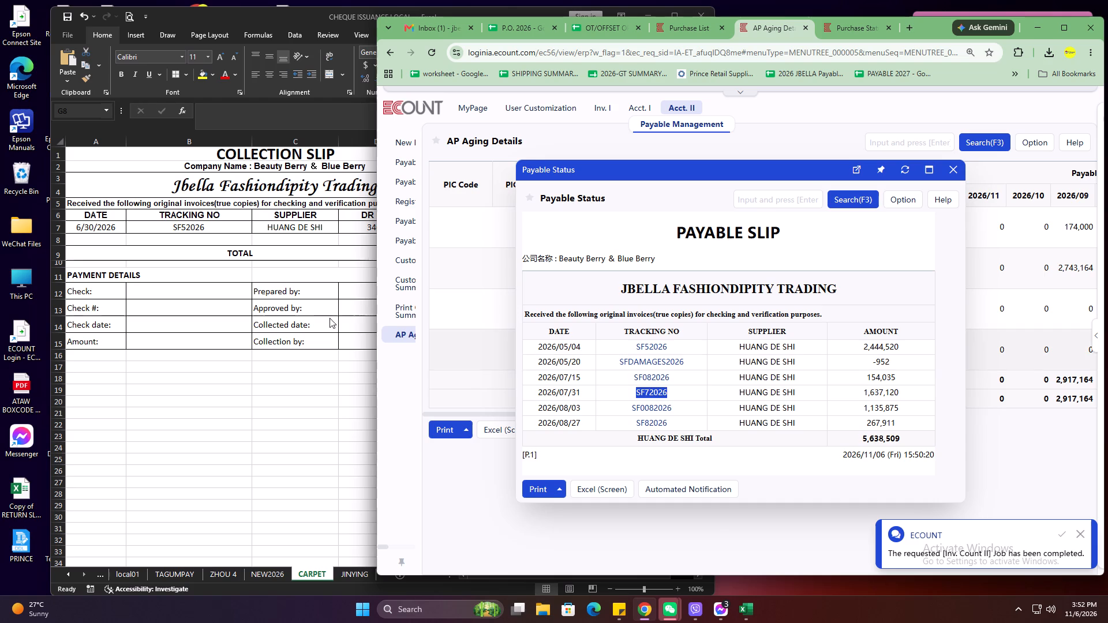
pyautogui.click(270, 228)
pyautogui.click(194, 235)
pyautogui.doubleClick(199, 227)
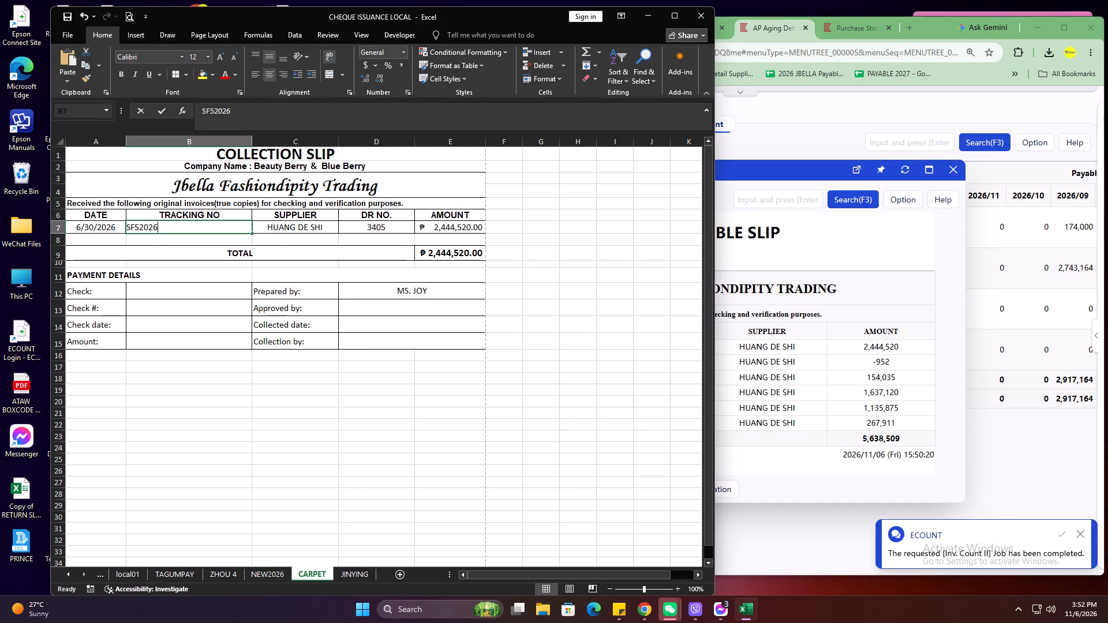
pyautogui.moveTo(199, 227); pyautogui.dragTo(106, 222)
pyautogui.hotkey('ctrl', 'v')
pyautogui.click(231, 305)
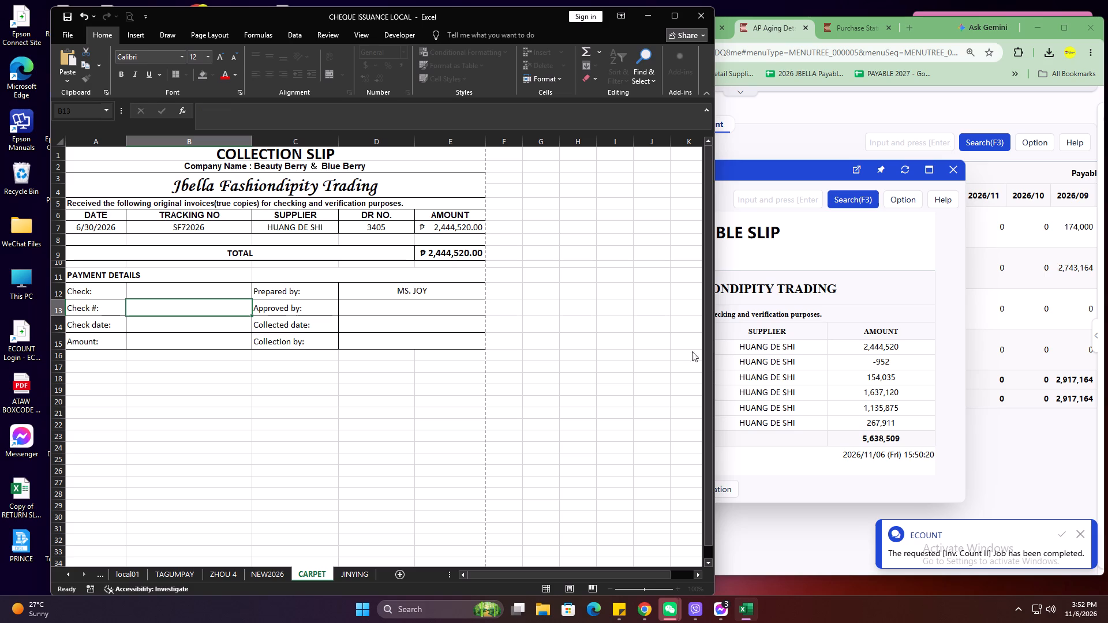
# Check ECOUNT's payable slip and insert two blank rows below row 7 of the Excel collection slip.
pyautogui.click(813, 287)
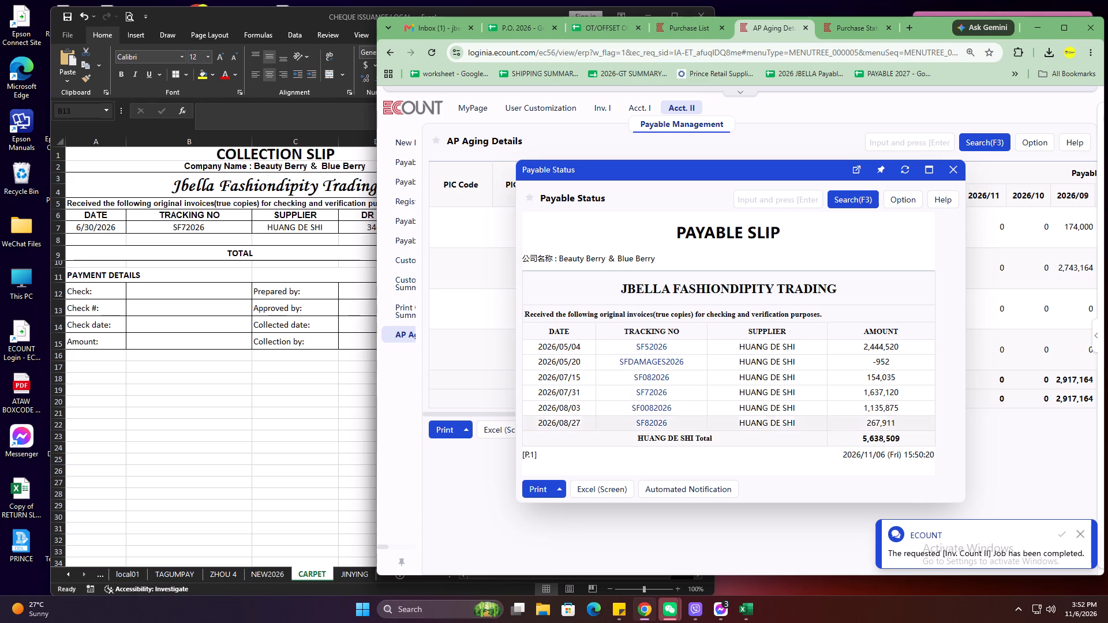
pyautogui.click(291, 222)
pyautogui.click(295, 226)
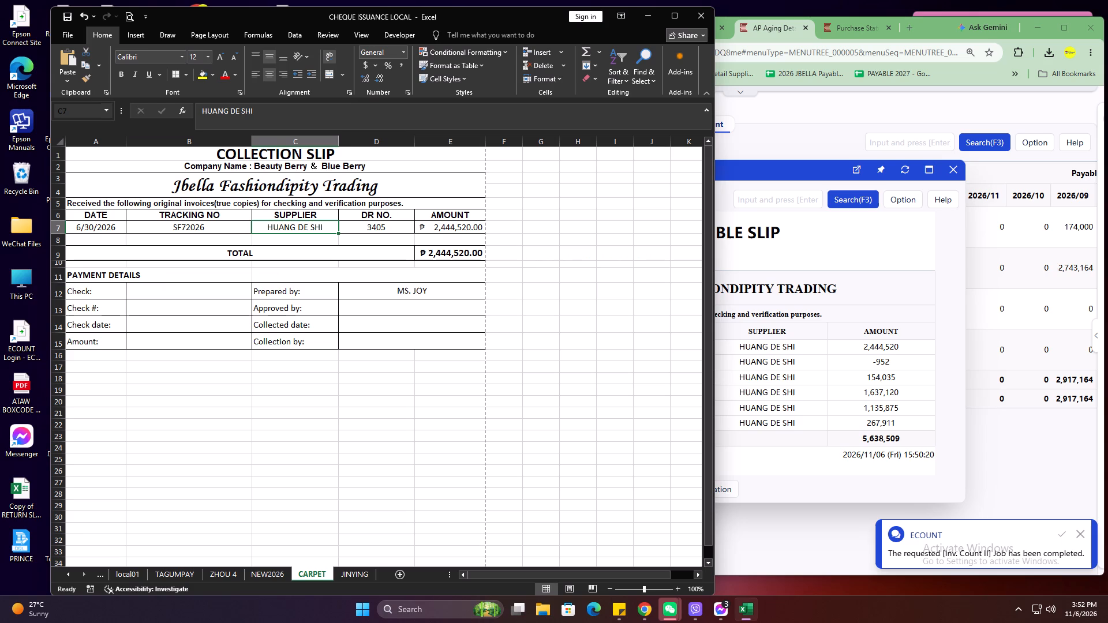
pyautogui.rightClick(59, 238)
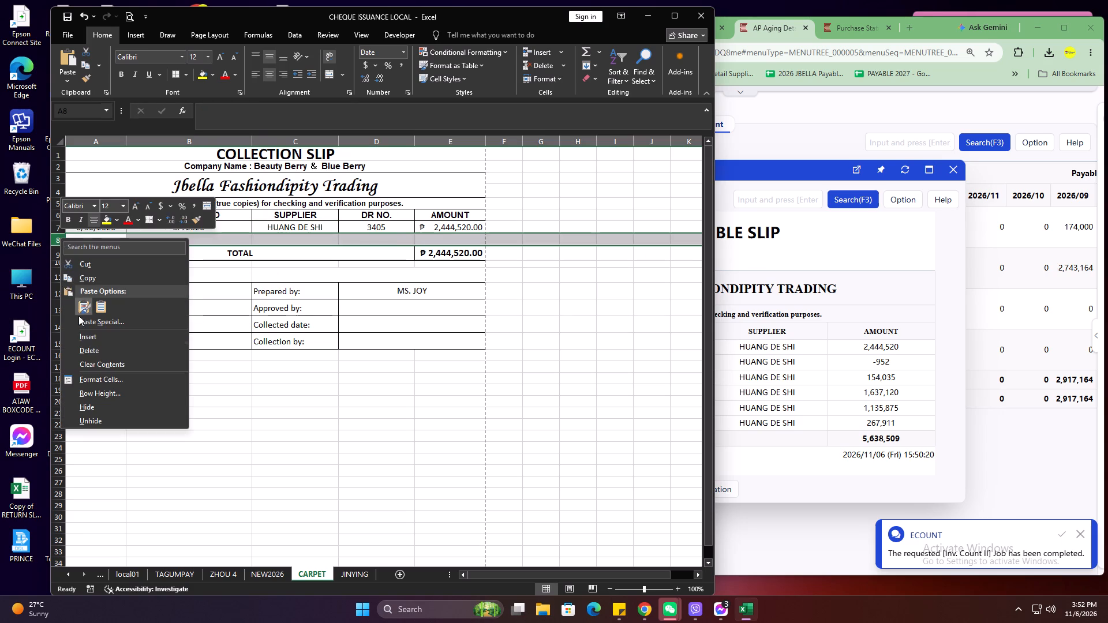
pyautogui.click(80, 340)
pyautogui.rightClick(62, 241)
pyautogui.click(91, 344)
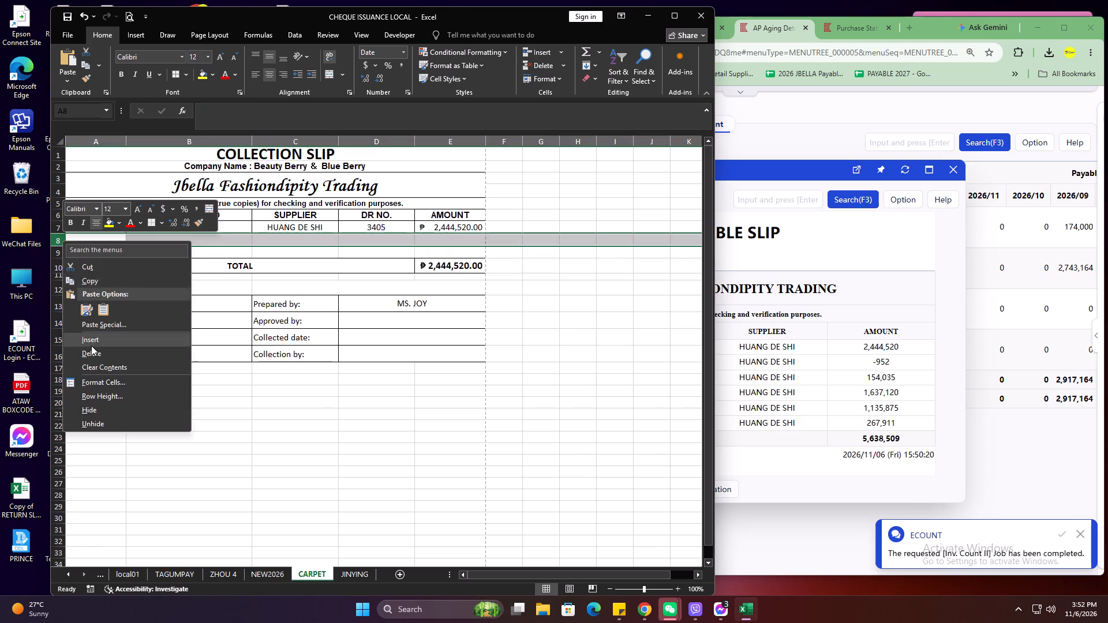
pyautogui.moveTo(204, 275); pyautogui.dragTo(194, 265)
# Copy the SF72026 entry in A7:E7 into rows 8 and 9 of the collection slip.
pyautogui.moveTo(104, 226); pyautogui.dragTo(437, 226)
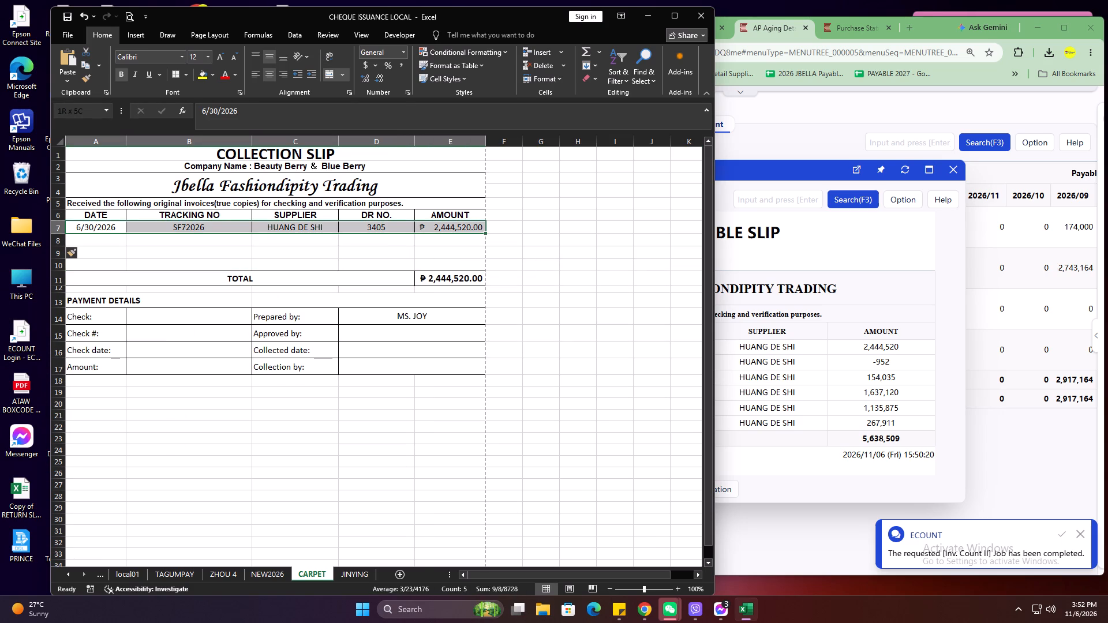
pyautogui.moveTo(437, 226); pyautogui.dragTo(436, 226)
pyautogui.hotkey('ctrl', 'c')
pyautogui.click(108, 238)
pyautogui.hotkey('ctrl', 'v')
pyautogui.click(103, 253)
pyautogui.hotkey('ctrl', 'v')
# In row 7, set the date to 7/15/2026, the DR No. to 3477 and the amount to 57015.
pyautogui.click(112, 217)
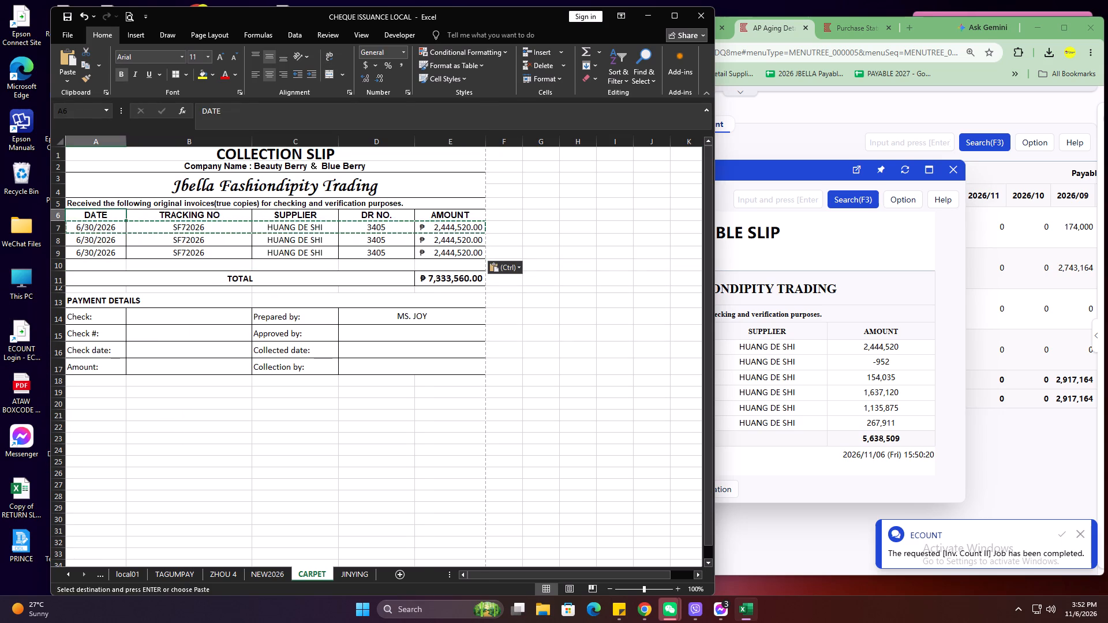
pyautogui.click(106, 228)
pyautogui.write('7/15/2026')
pyautogui.press('Right')
pyautogui.press('Right')
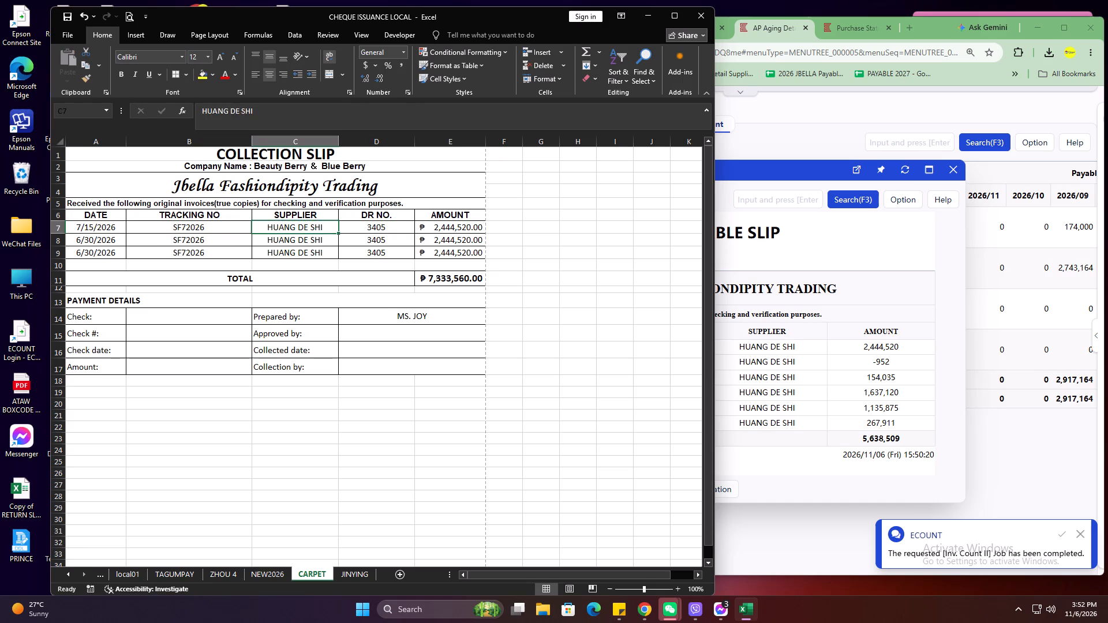
pyautogui.press('Right')
pyautogui.write('3477')
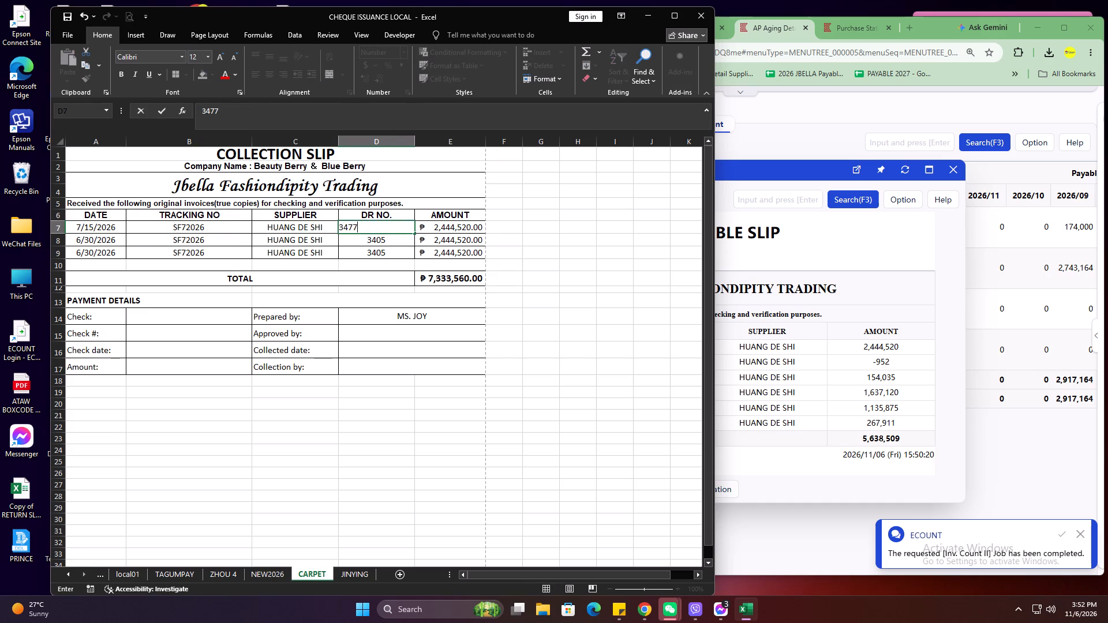
pyautogui.press('Right')
pyautogui.write('57015')
pyautogui.press('Down')
# In row 8, set the date to 7/21/2026, the DR No. to 9819 and the amount to 6300.
pyautogui.press('Left')
pyautogui.press('Left')
pyautogui.press('Left')
pyautogui.press('Left')
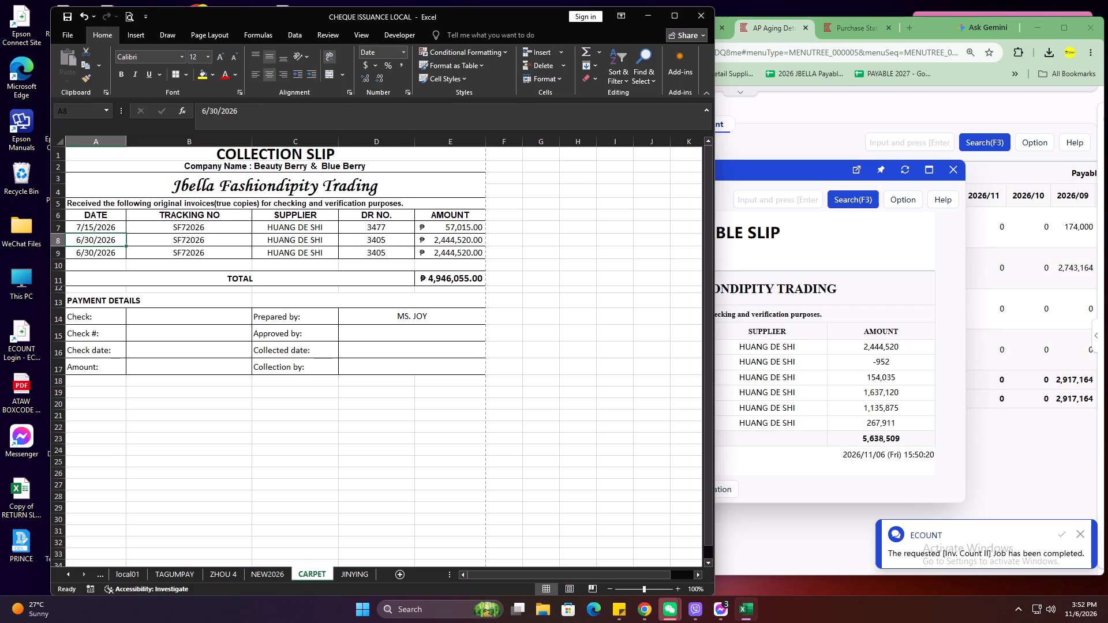
pyautogui.write('7/21/2026')
pyautogui.press('Right')
pyautogui.press('Right')
pyautogui.press('Right')
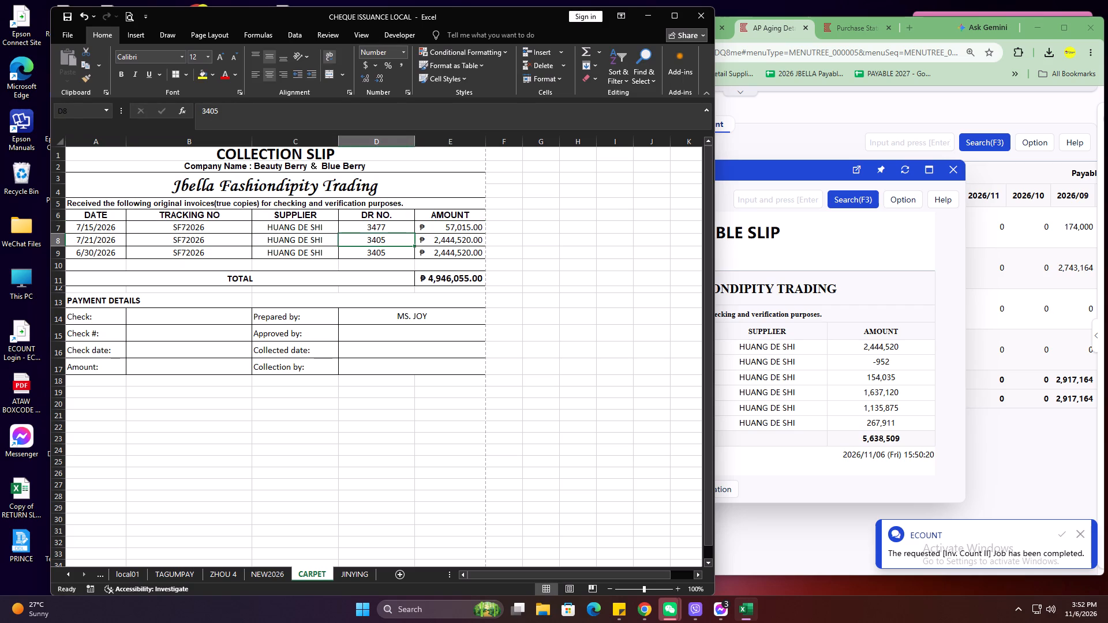
pyautogui.write('9819')
pyautogui.press('Right')
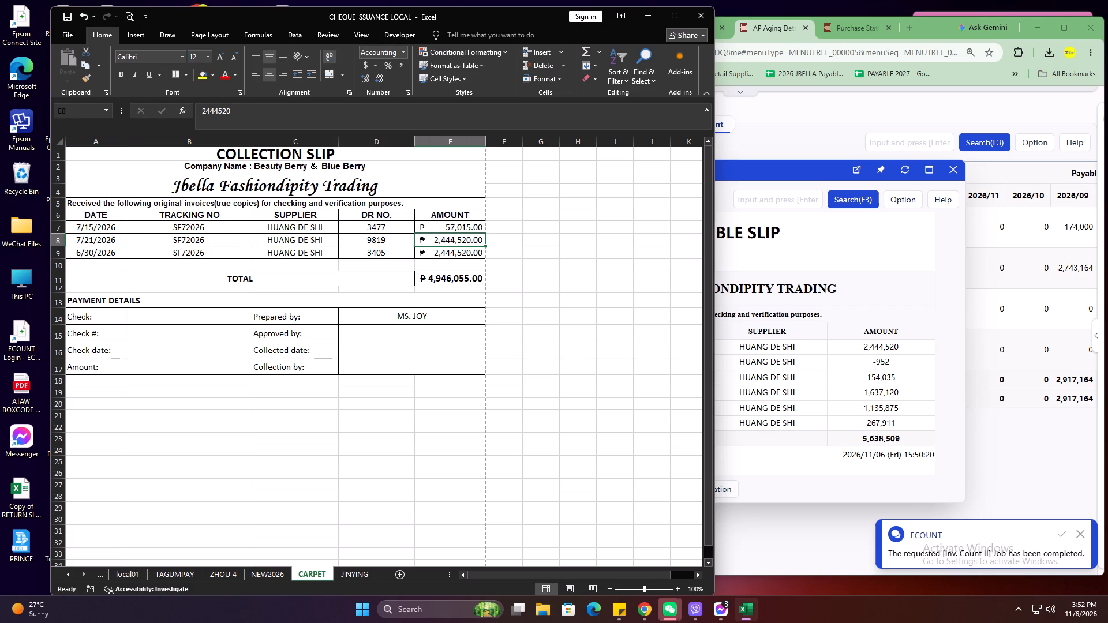
pyautogui.write('6300')
pyautogui.press('Down')
# In row 9, set the date to 7/24/2026, the DR No. to 9828 and the amount to 90720.
pyautogui.press('Left')
pyautogui.press('Left')
pyautogui.press('Left')
pyautogui.press('Left')
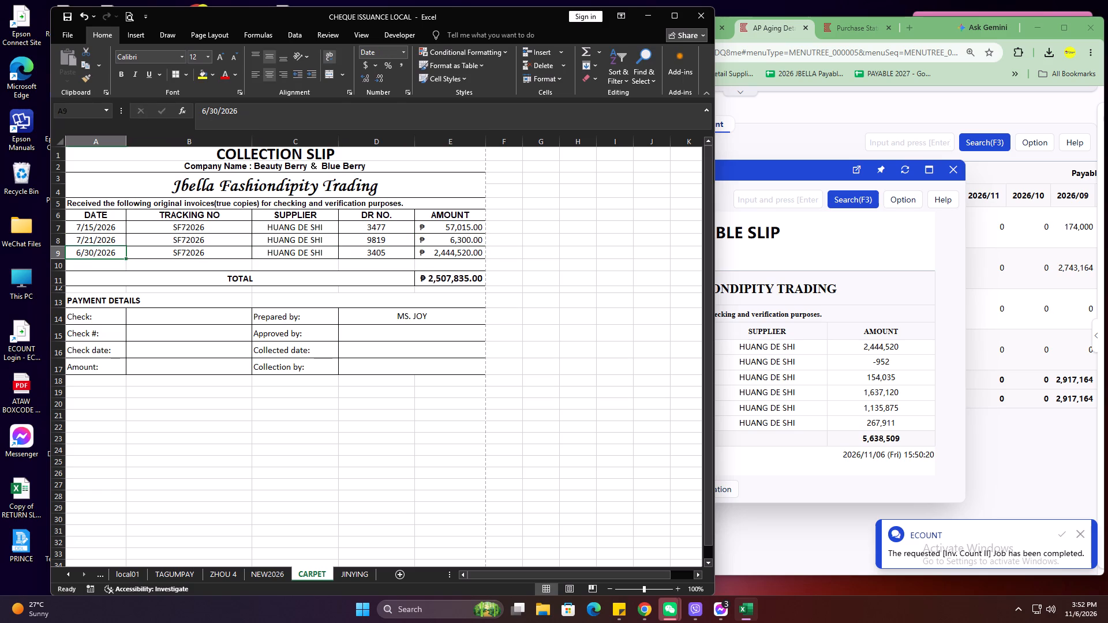
pyautogui.write('7/24/2026')
pyautogui.press('Right')
pyautogui.press('Right')
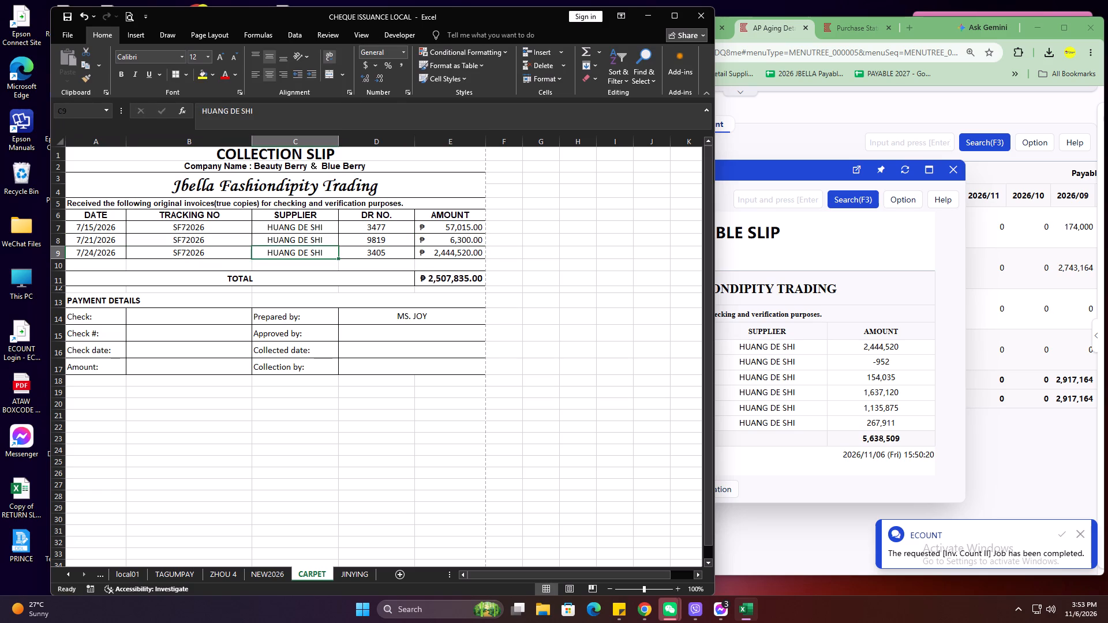
pyautogui.press('Right')
pyautogui.write('9828')
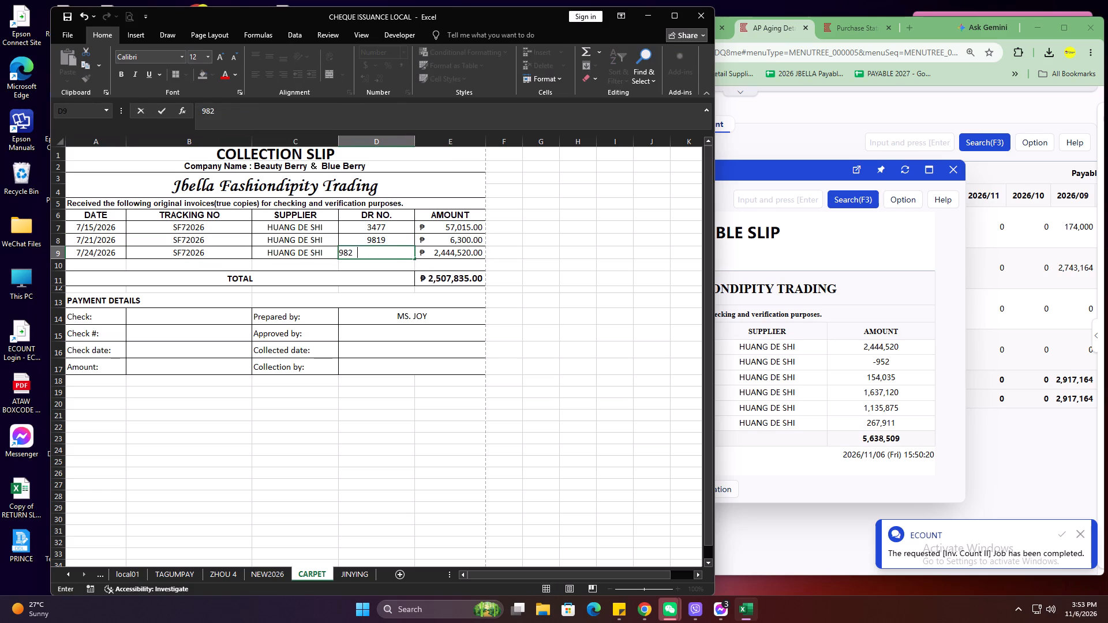
pyautogui.press('Right')
pyautogui.write('90720')
pyautogui.press('Return')
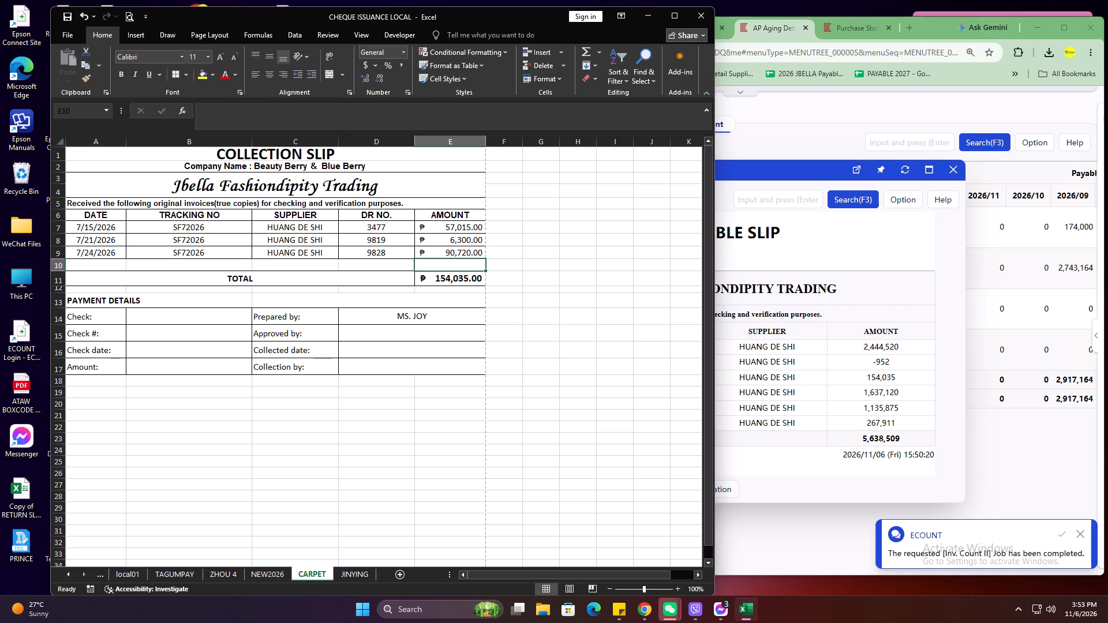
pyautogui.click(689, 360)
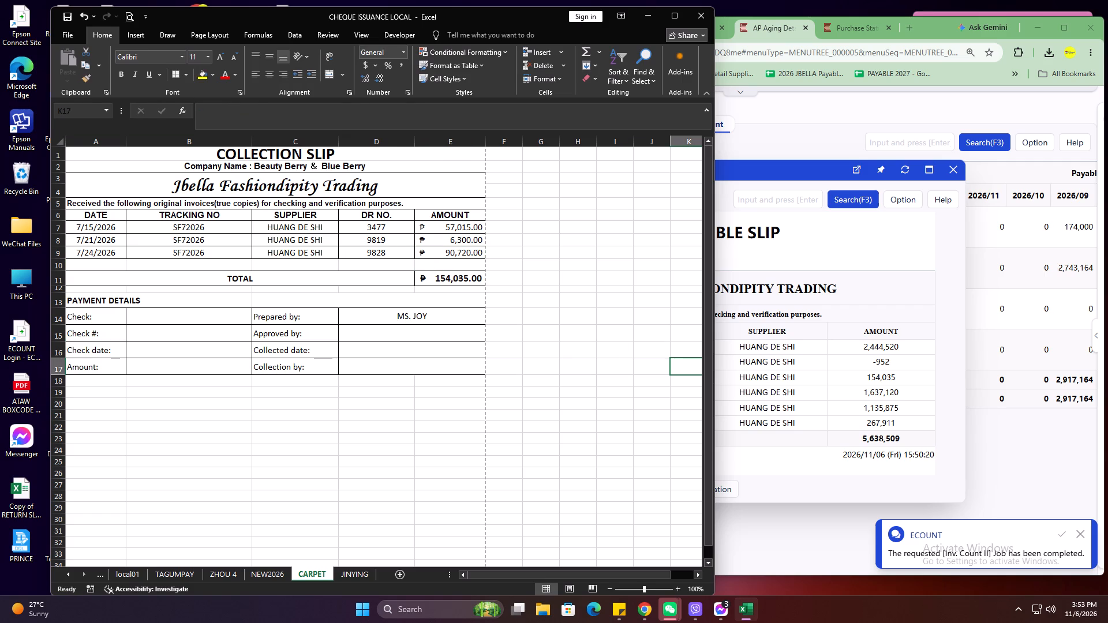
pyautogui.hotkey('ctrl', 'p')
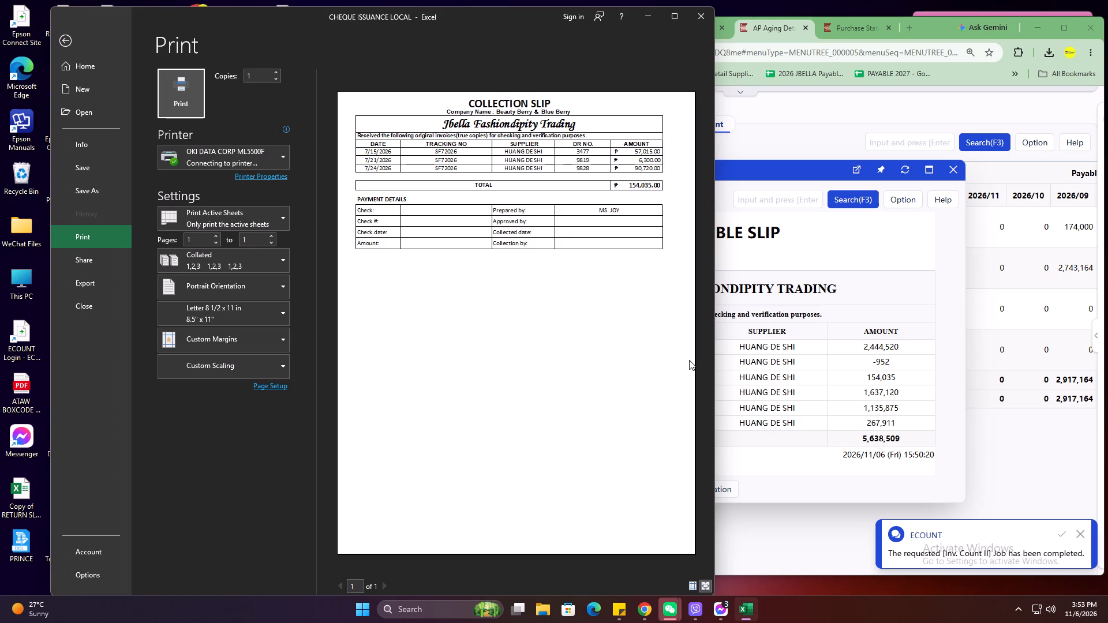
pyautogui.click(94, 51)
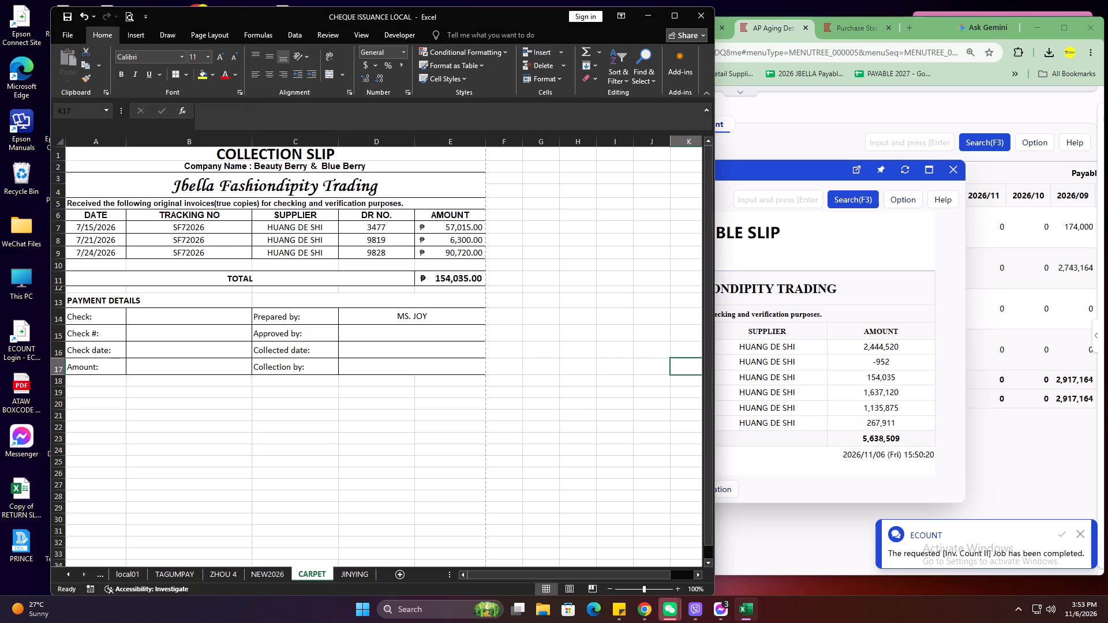
# Merge the tracking number cells B7:B9 and apply the same merged format to the supplier cells C7:C9.
pyautogui.click(231, 216)
pyautogui.moveTo(219, 228); pyautogui.dragTo(220, 250)
pyautogui.click(327, 74)
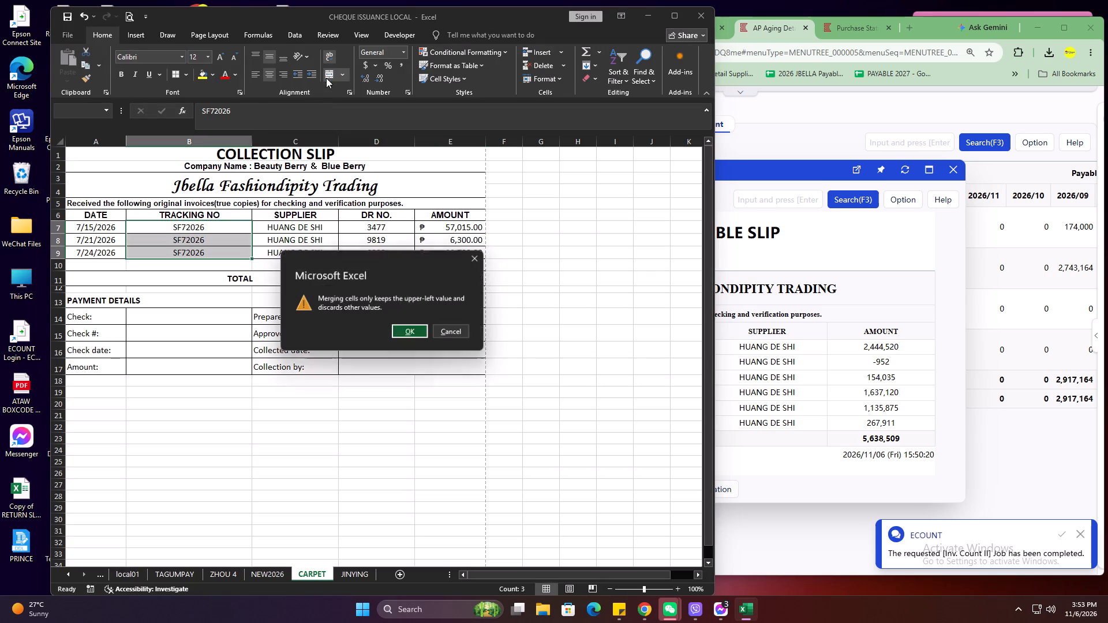
pyautogui.click(404, 328)
pyautogui.click(81, 77)
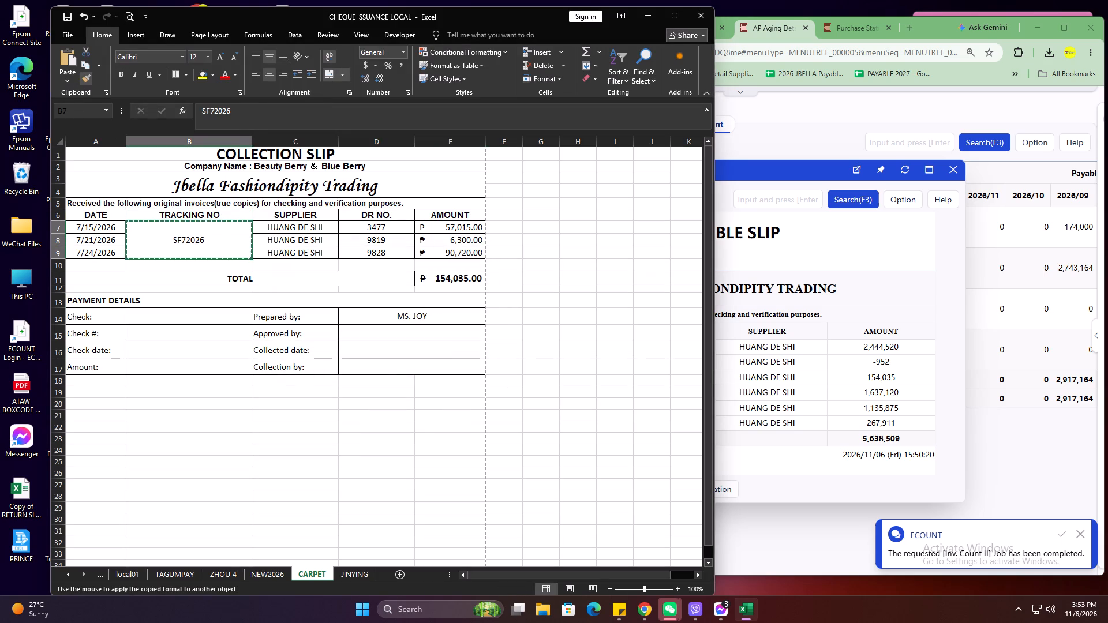
pyautogui.moveTo(320, 229); pyautogui.dragTo(320, 253)
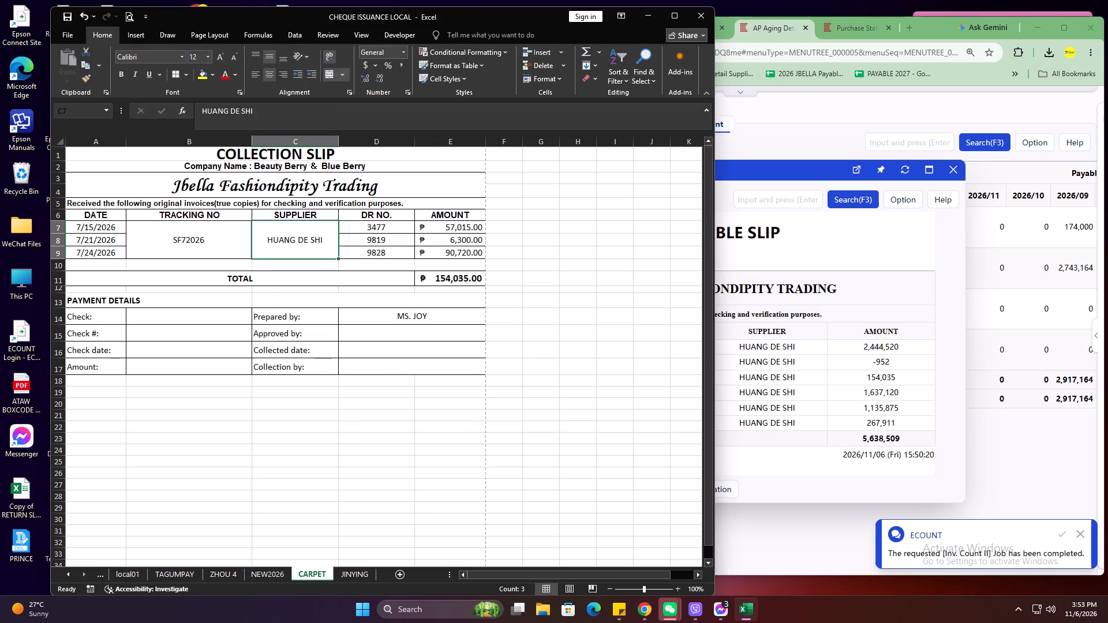
# Print one copy of the SF72026 collection slip on the OKI DATA CORP ML5500F printer.
pyautogui.hotkey('ctrl', 'p')
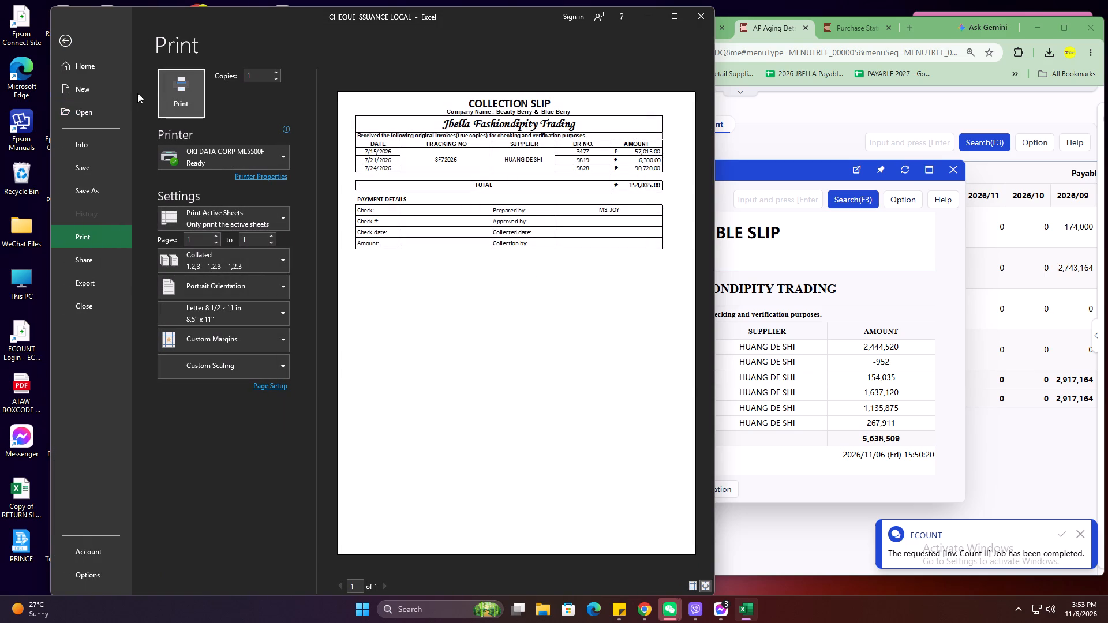
pyautogui.click(178, 93)
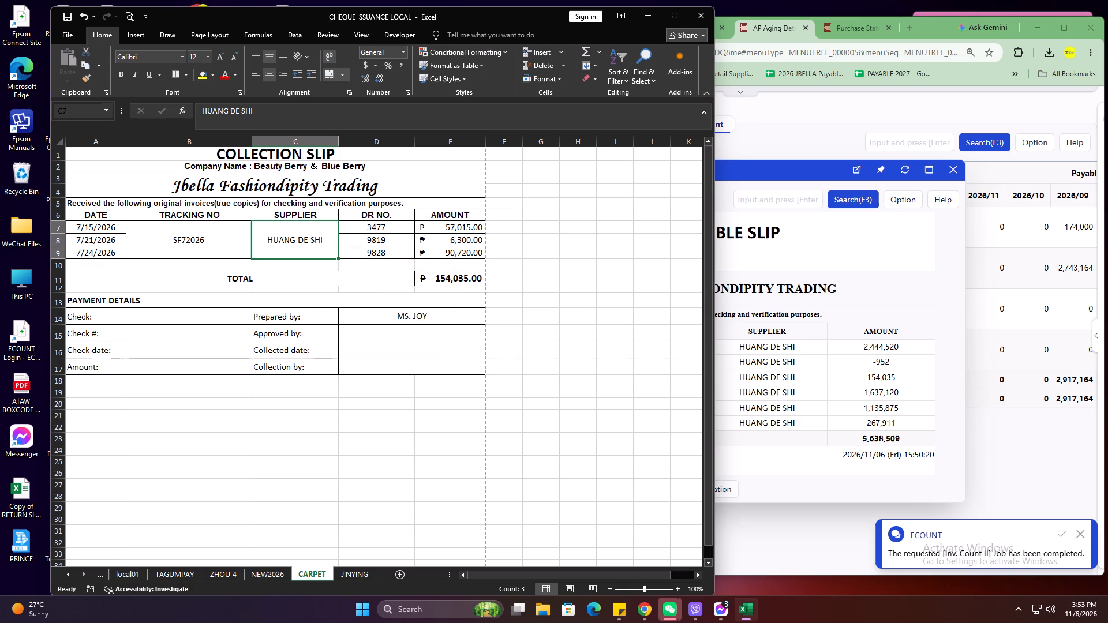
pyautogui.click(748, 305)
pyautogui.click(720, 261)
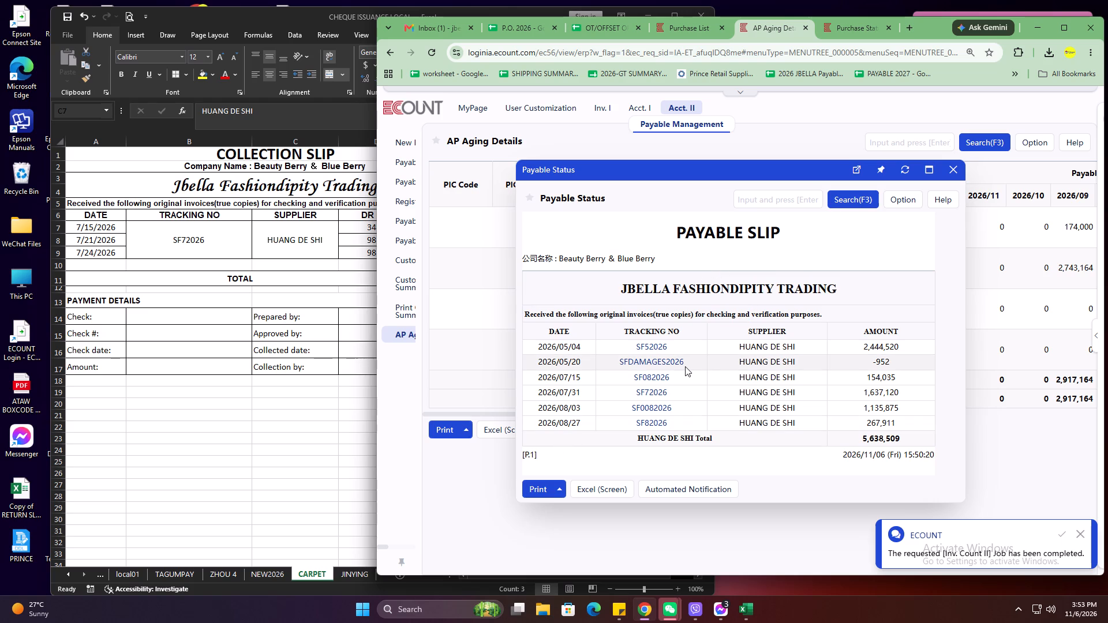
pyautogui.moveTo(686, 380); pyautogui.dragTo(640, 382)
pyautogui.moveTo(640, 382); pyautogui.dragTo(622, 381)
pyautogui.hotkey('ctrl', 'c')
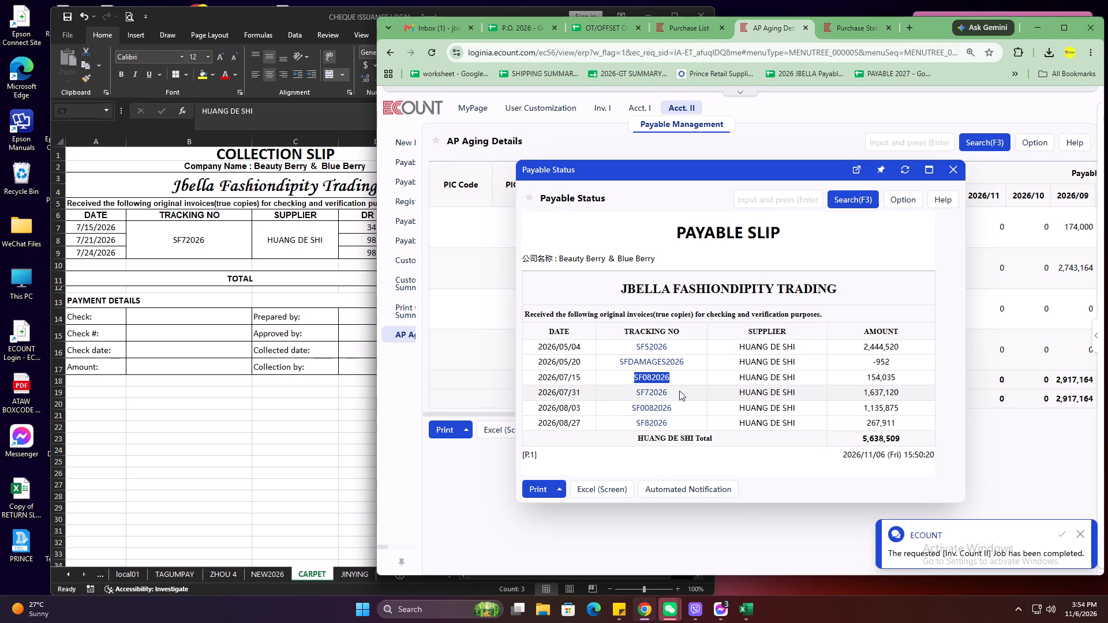
# Copy tracking number SF72026 from ECOUNT's payable slip over the merged tracking number in B7 and return to the payable slip.
pyautogui.moveTo(679, 391); pyautogui.dragTo(637, 394)
pyautogui.hotkey('ctrl', 'c')
pyautogui.click(272, 232)
pyautogui.click(173, 248)
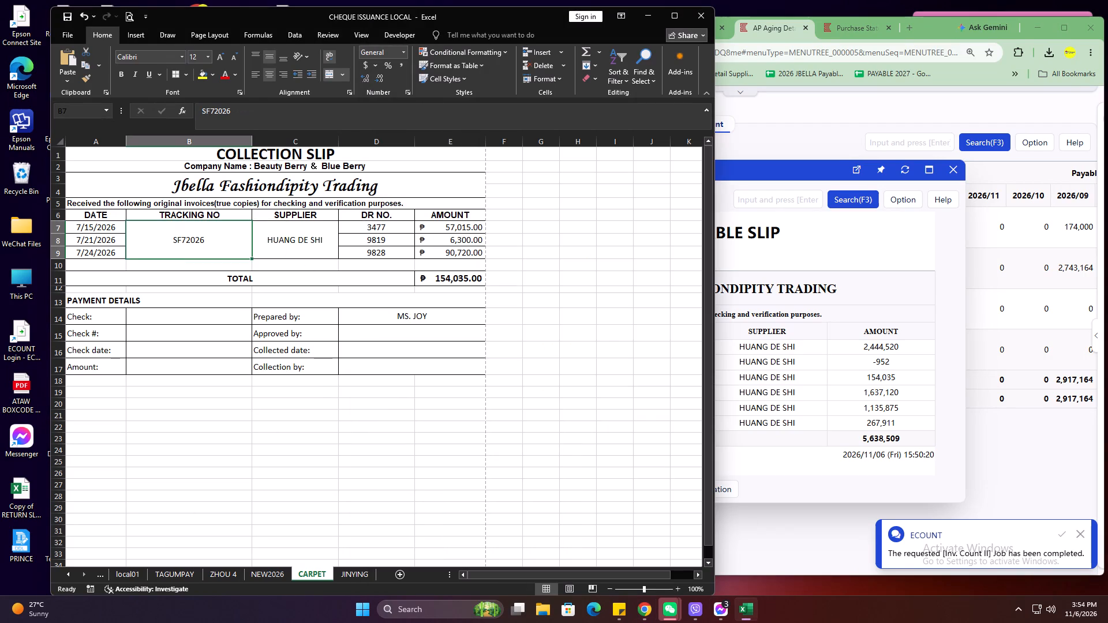
pyautogui.click(833, 313)
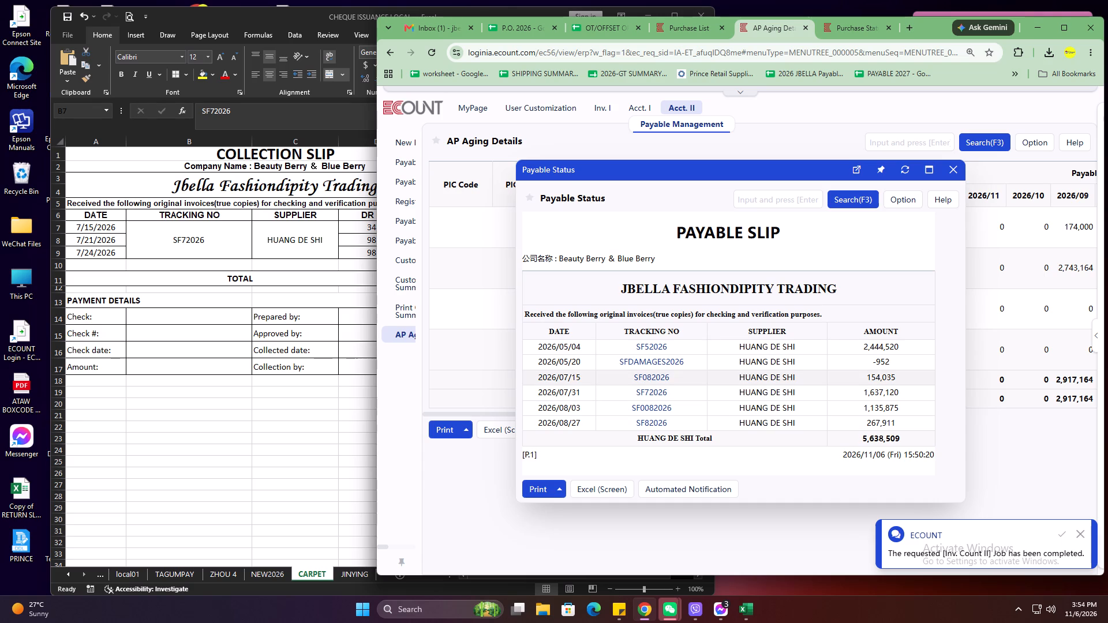
pyautogui.click(187, 243)
pyautogui.doubleClick(214, 243)
pyautogui.moveTo(220, 242); pyautogui.dragTo(81, 244)
pyautogui.hotkey('ctrl', 'v')
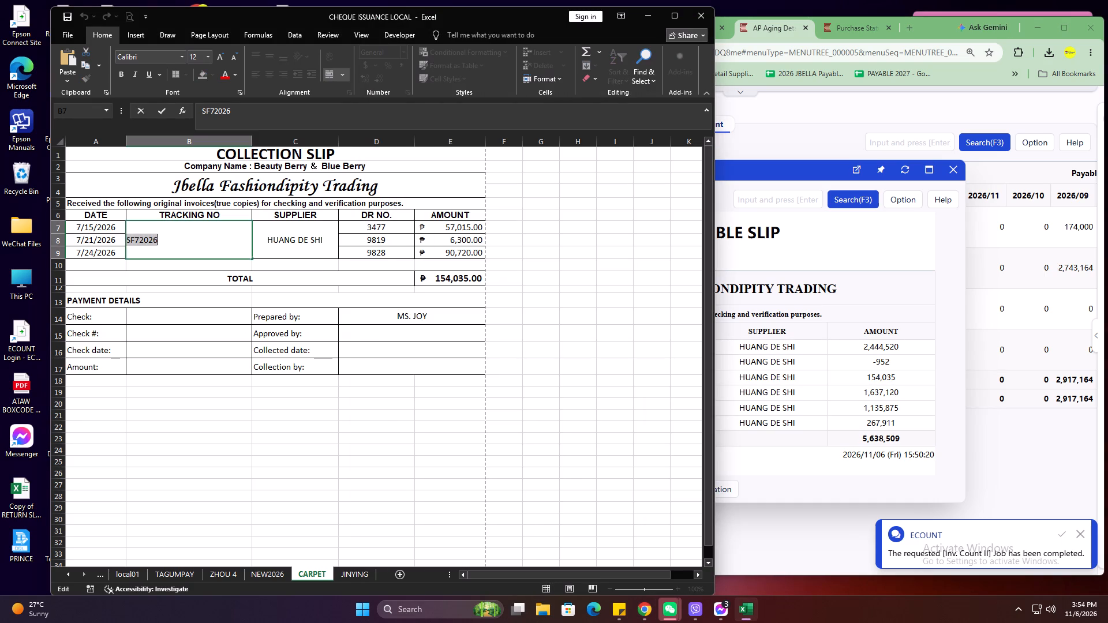
pyautogui.click(351, 261)
pyautogui.click(888, 365)
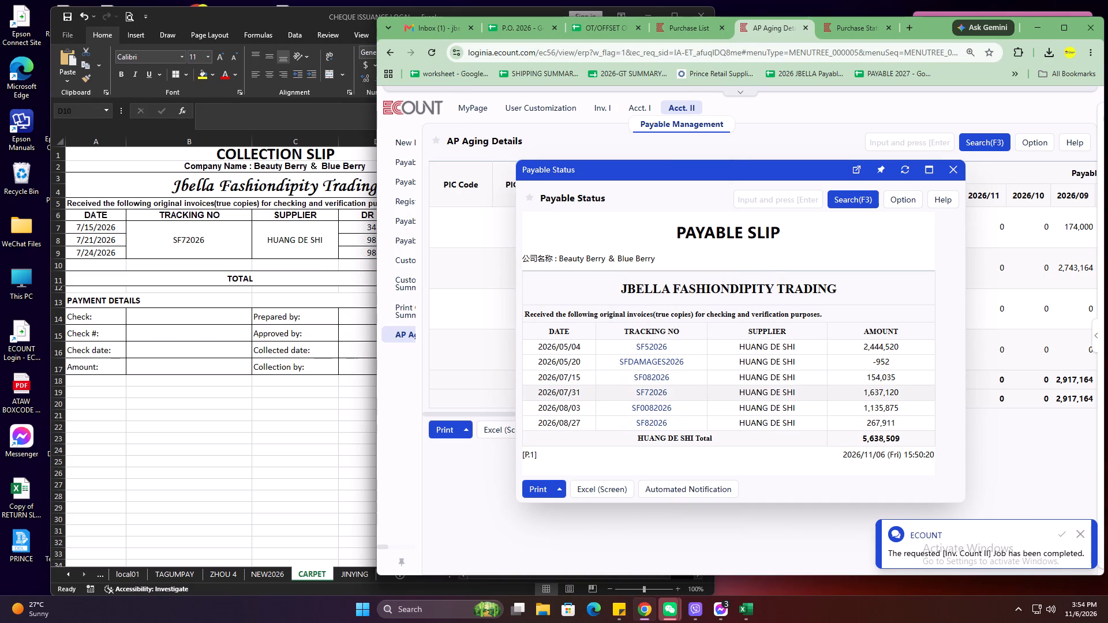
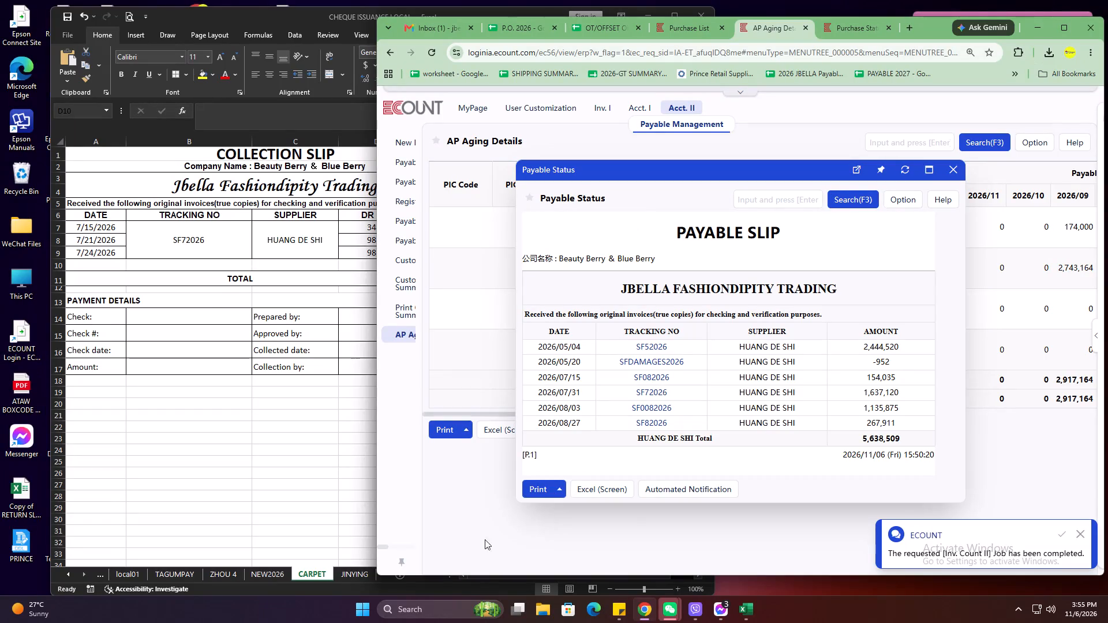
# In the CHEQUE ISSUANCE LOCAL workbook, insert two blank rows above the 7/21/2026 invoice row of the collection slip.
pyautogui.click(257, 227)
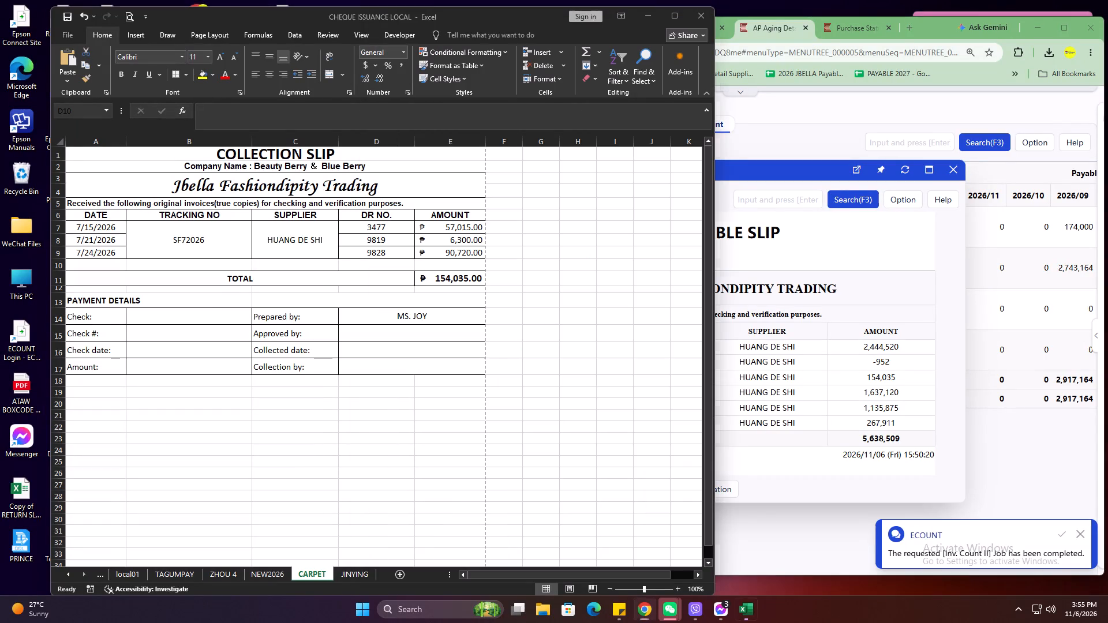
pyautogui.click(204, 252)
pyautogui.doubleClick(204, 247)
pyautogui.click(367, 247)
pyautogui.moveTo(298, 244); pyautogui.dragTo(310, 244)
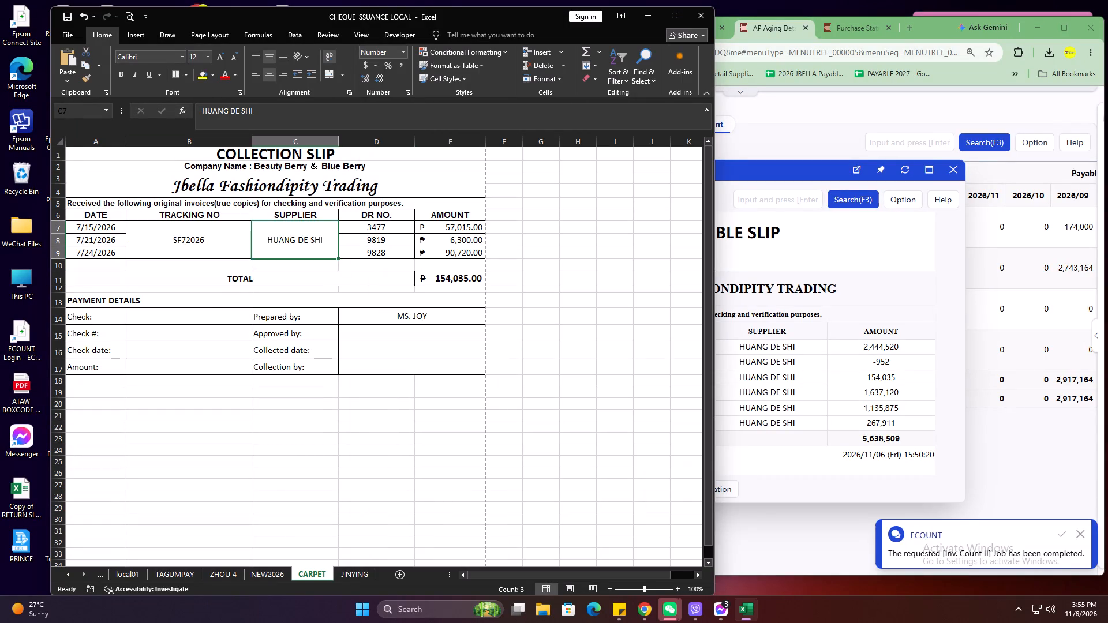
pyautogui.moveTo(58, 239); pyautogui.dragTo(59, 249)
pyautogui.rightClick(59, 250)
pyautogui.click(87, 349)
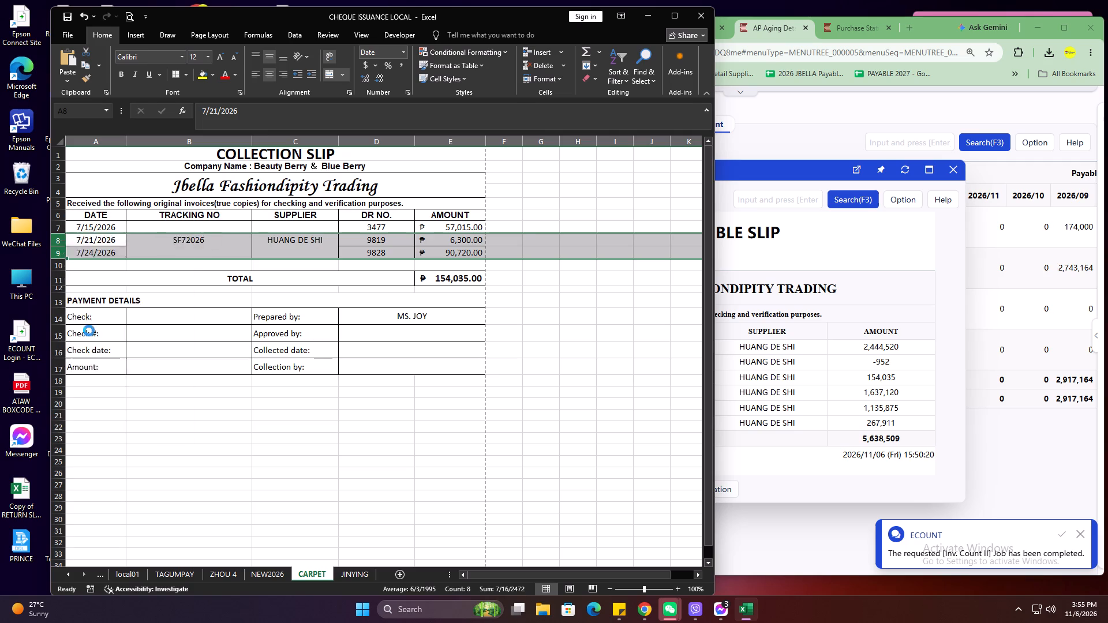
# Fill invoice row 7 with date 7/14/2026, DR number 9767 and amount 413025.
pyautogui.click(109, 227)
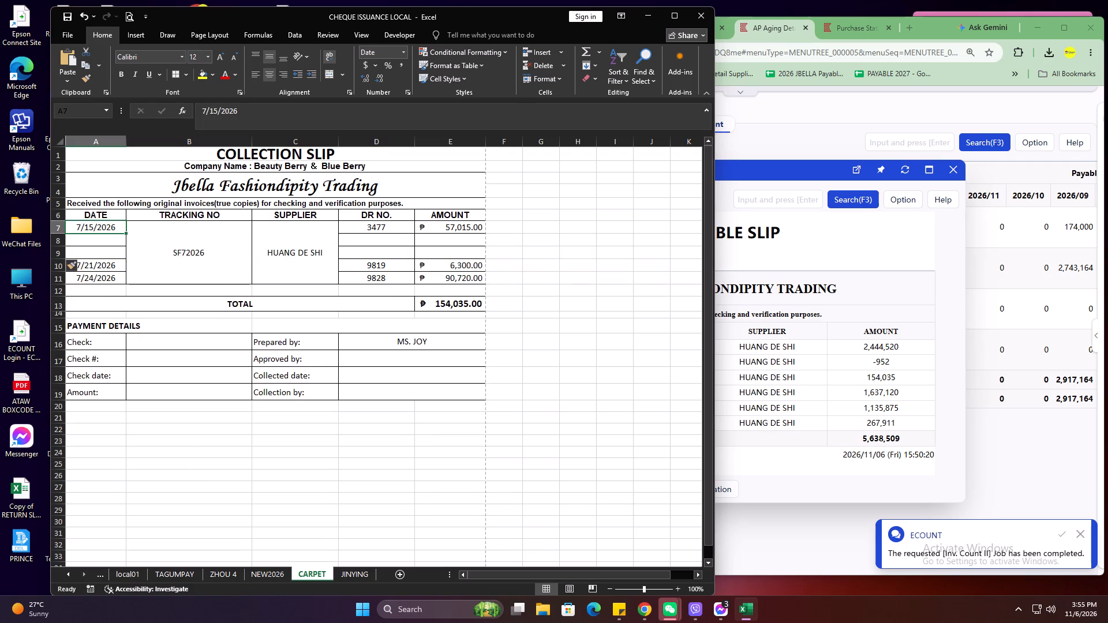
pyautogui.press('7')
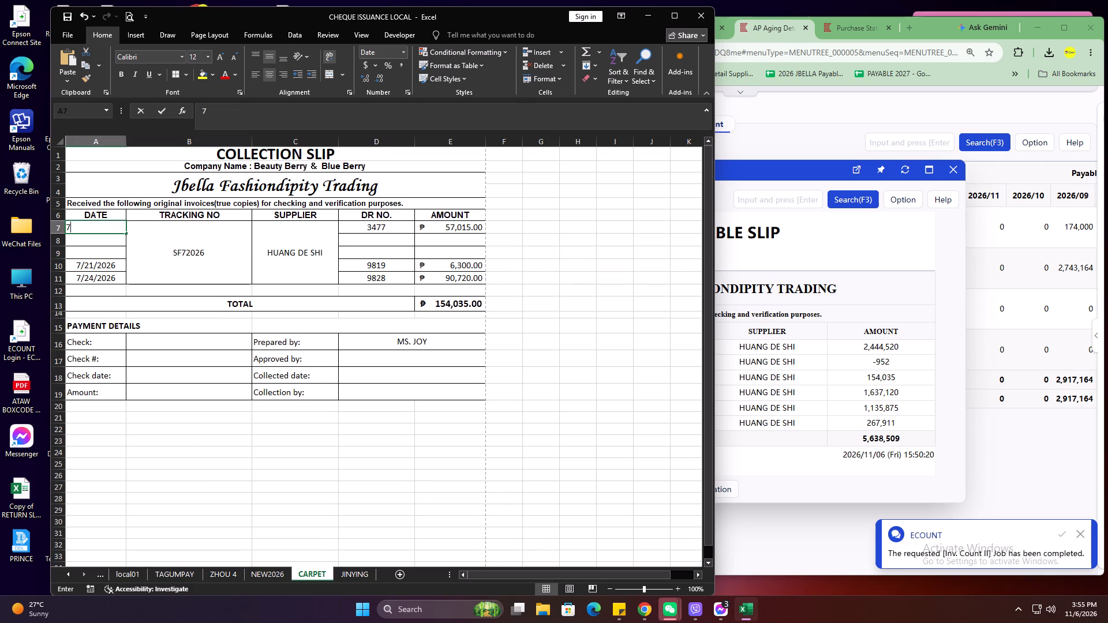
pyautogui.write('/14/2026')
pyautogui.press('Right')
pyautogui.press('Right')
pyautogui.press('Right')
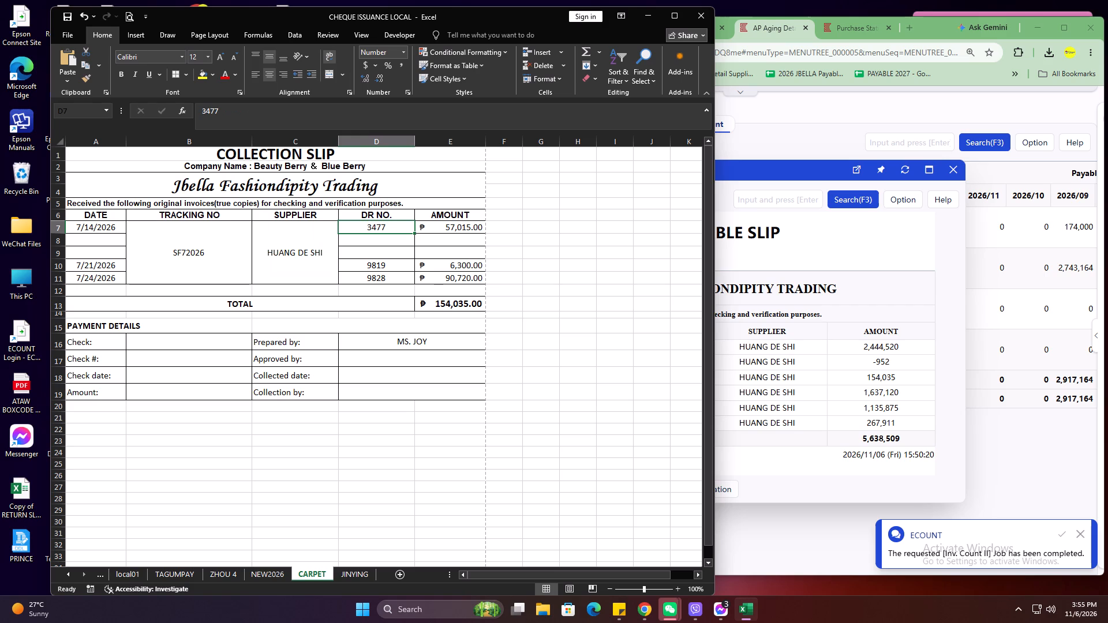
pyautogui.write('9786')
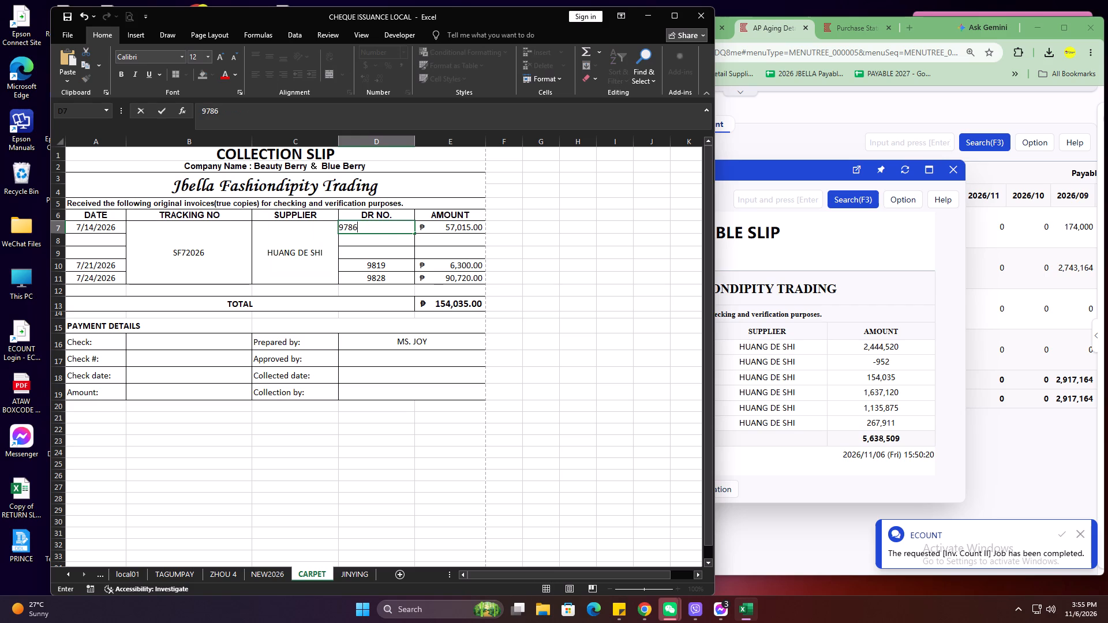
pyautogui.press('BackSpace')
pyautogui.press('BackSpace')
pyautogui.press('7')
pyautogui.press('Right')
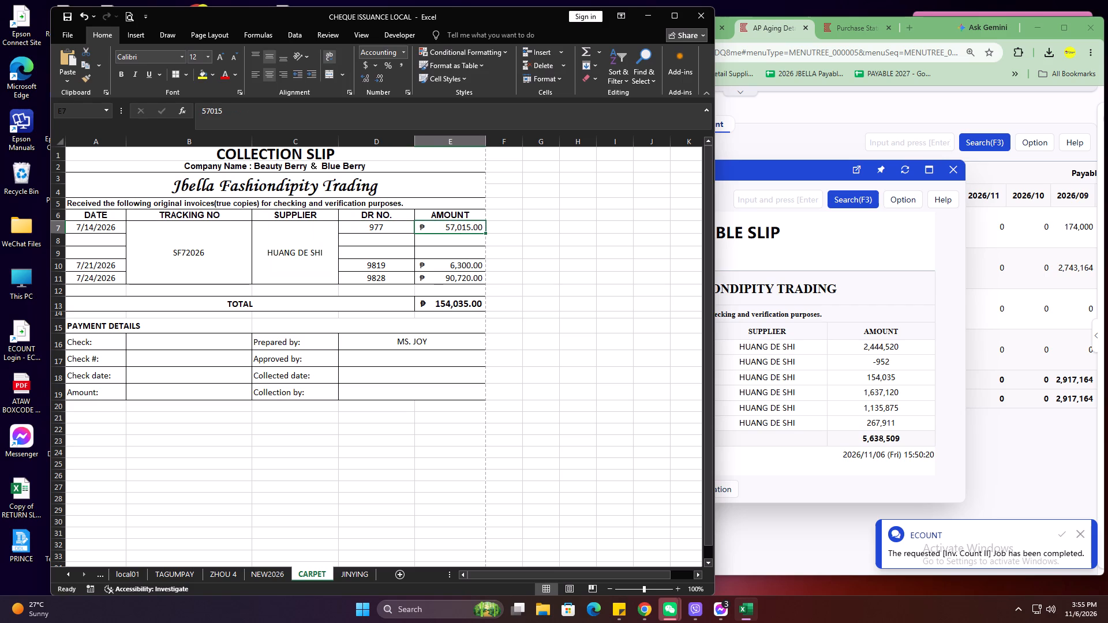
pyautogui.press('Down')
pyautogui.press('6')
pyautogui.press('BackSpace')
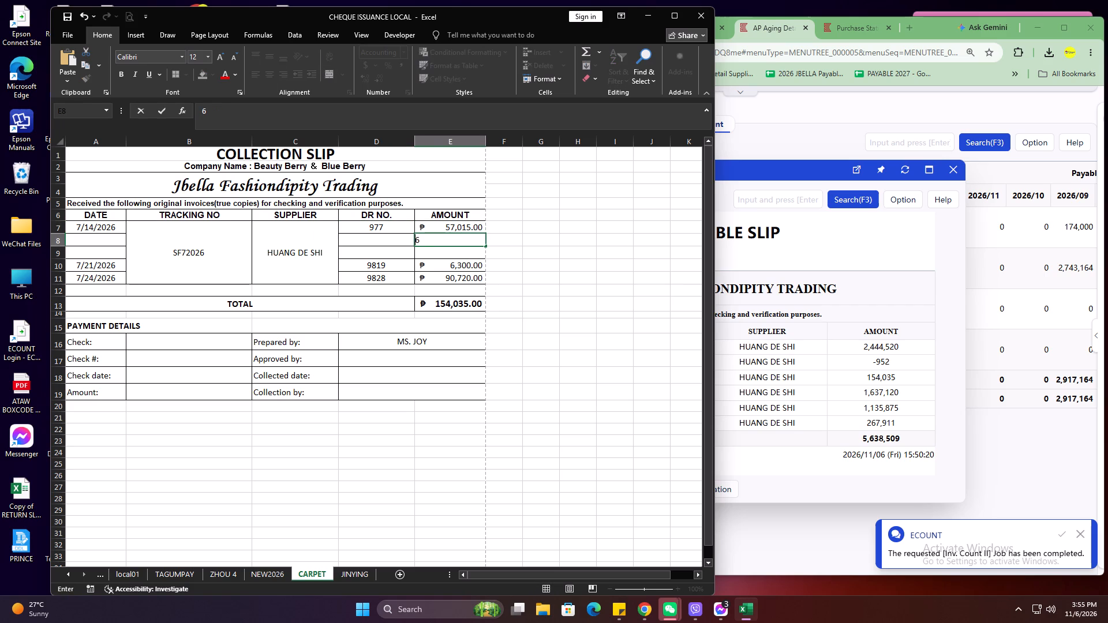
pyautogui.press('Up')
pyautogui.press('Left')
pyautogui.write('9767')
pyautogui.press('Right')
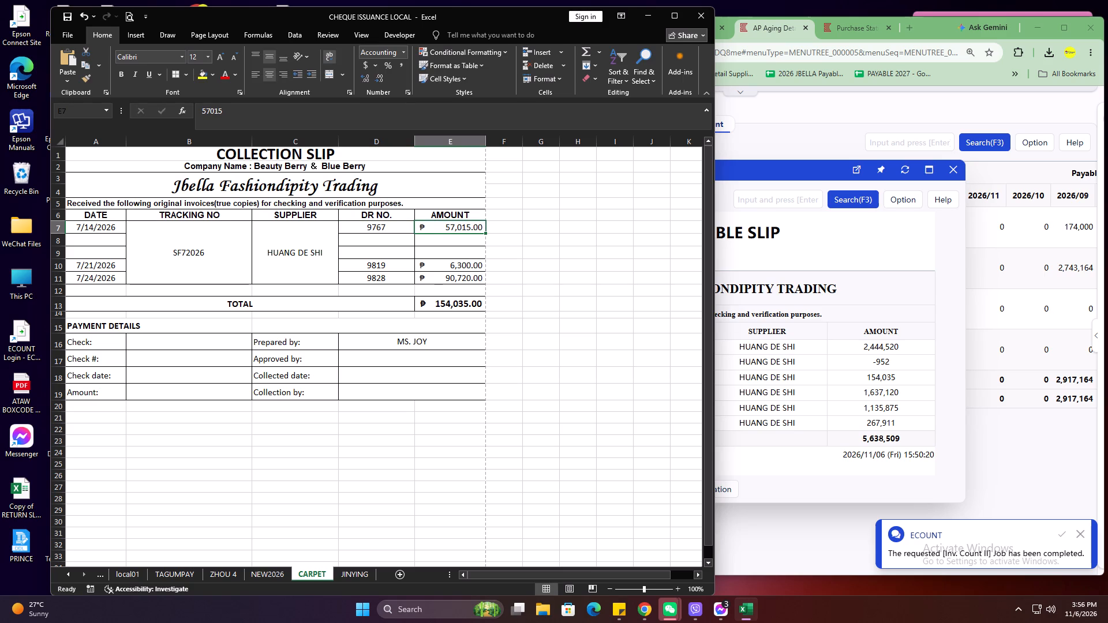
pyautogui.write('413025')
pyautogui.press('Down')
# Fill invoice row 8 with date 7/15/2026, DR number 3476 and amount 327225.
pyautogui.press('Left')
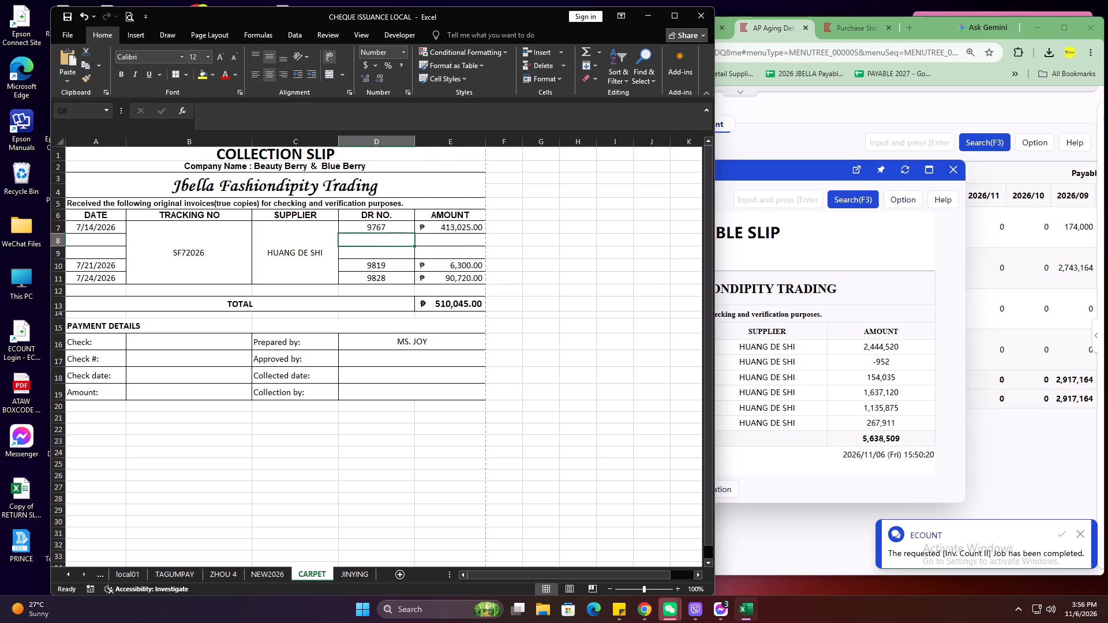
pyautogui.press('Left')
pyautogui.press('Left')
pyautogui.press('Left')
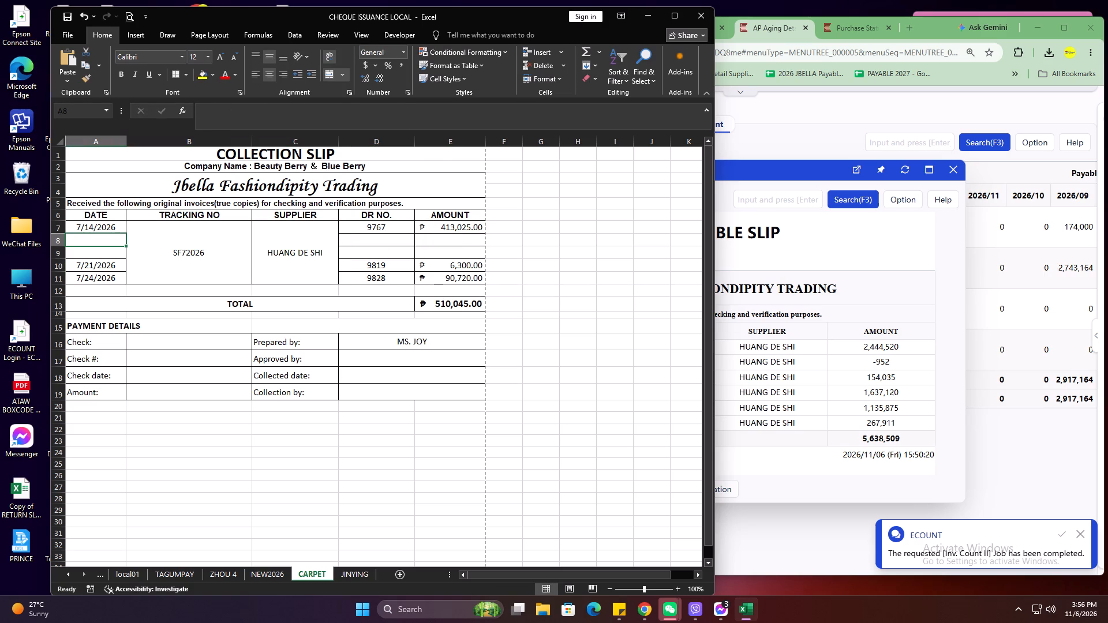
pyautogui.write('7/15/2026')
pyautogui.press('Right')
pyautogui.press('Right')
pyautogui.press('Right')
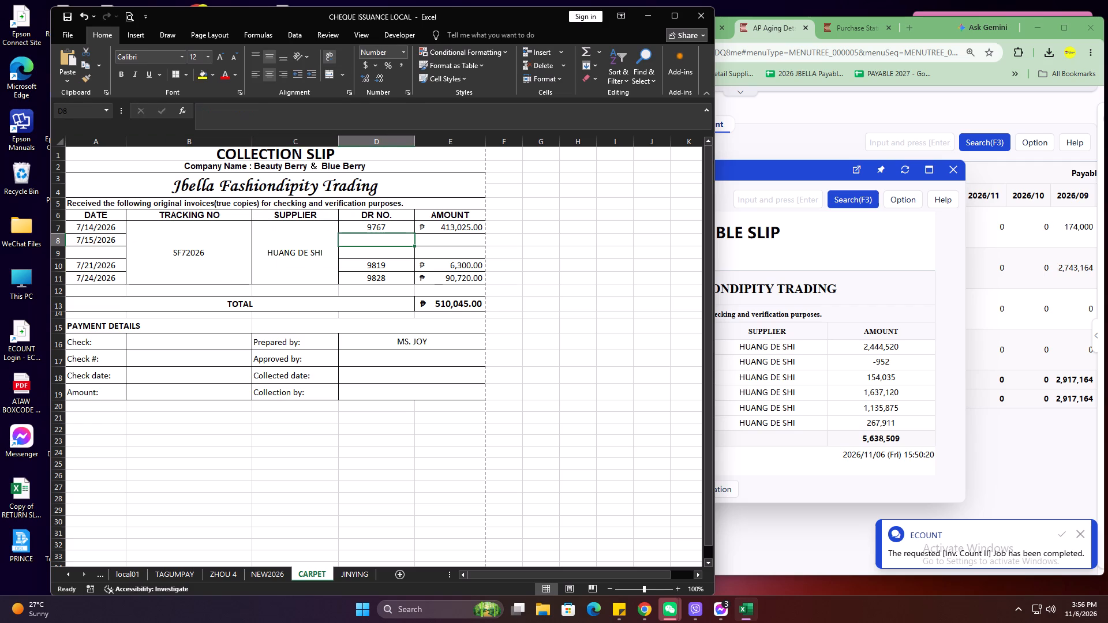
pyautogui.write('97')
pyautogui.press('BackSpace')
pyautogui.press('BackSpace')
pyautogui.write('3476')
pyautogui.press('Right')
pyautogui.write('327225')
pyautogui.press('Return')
# Fill invoice row 9 with date 7/21/2026, DR number 9820 and amount 391085.
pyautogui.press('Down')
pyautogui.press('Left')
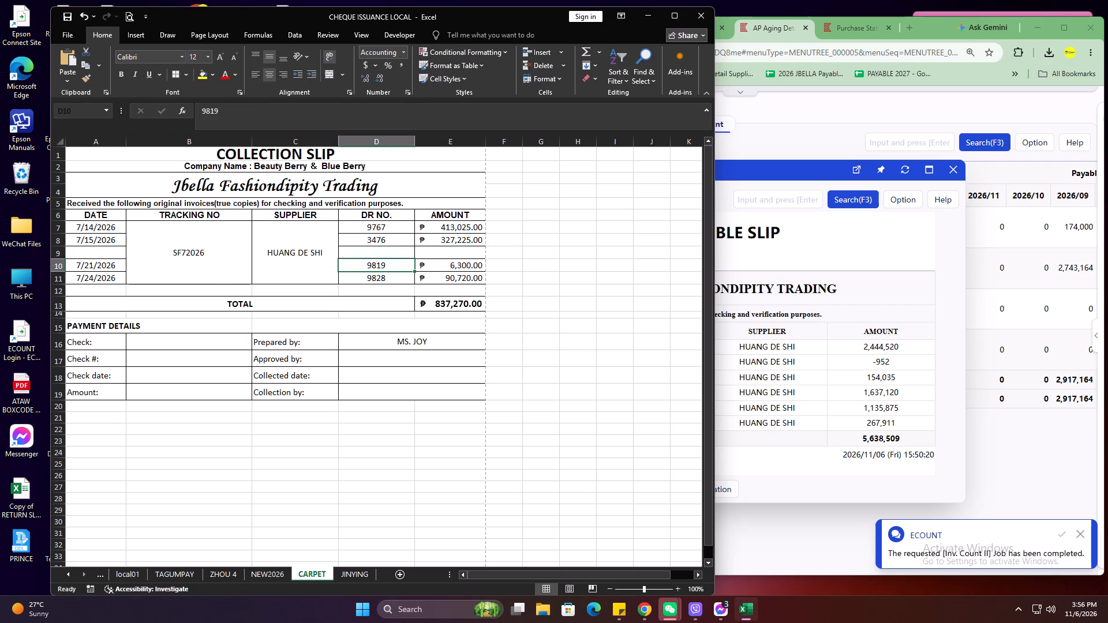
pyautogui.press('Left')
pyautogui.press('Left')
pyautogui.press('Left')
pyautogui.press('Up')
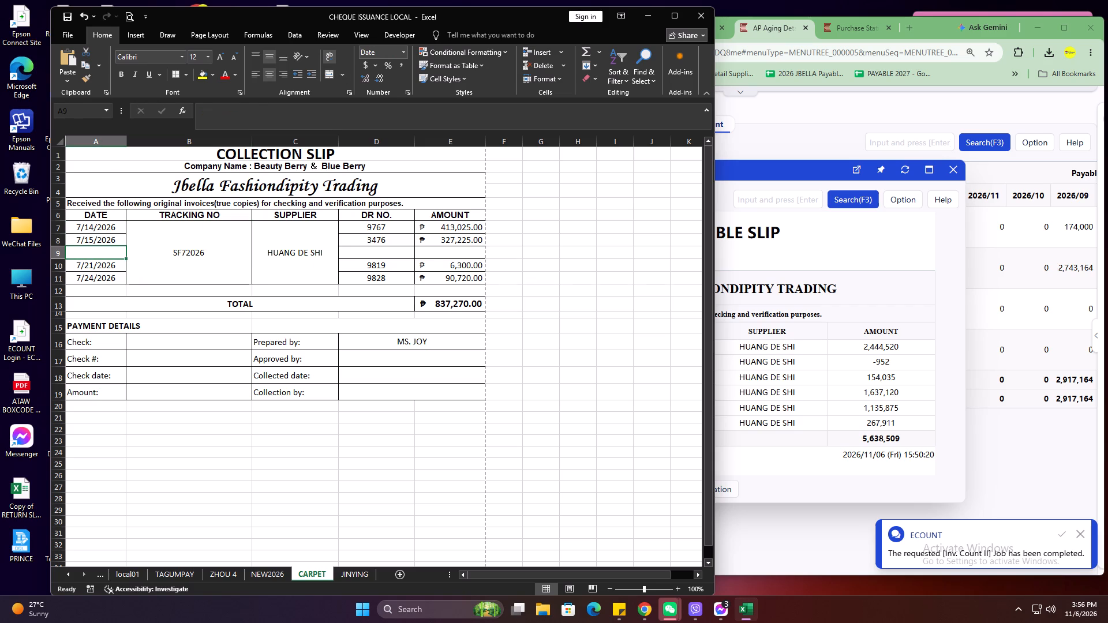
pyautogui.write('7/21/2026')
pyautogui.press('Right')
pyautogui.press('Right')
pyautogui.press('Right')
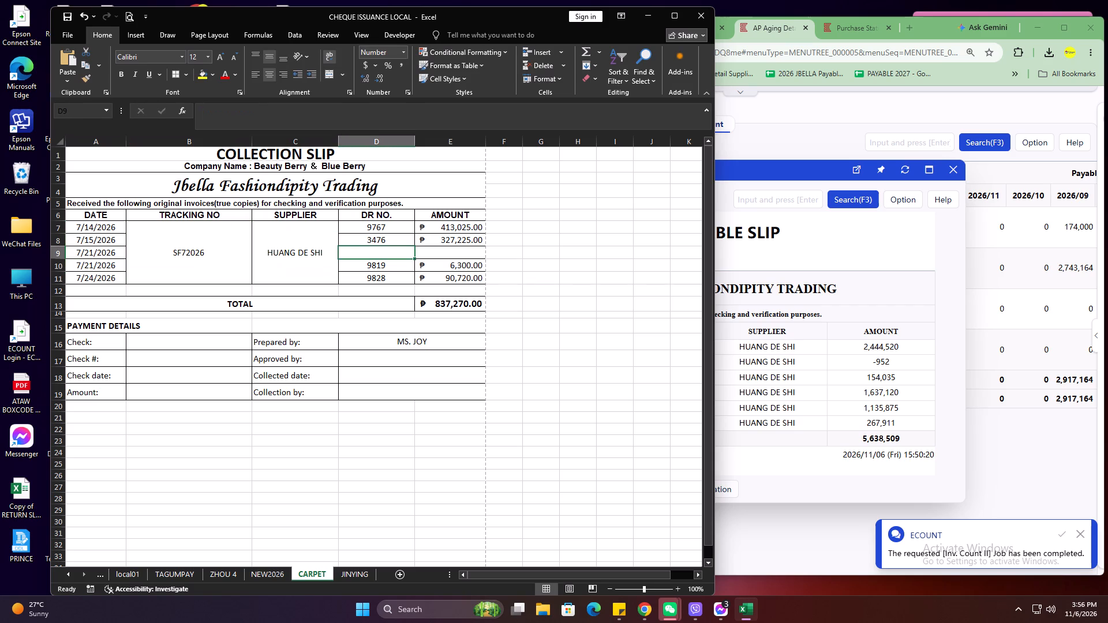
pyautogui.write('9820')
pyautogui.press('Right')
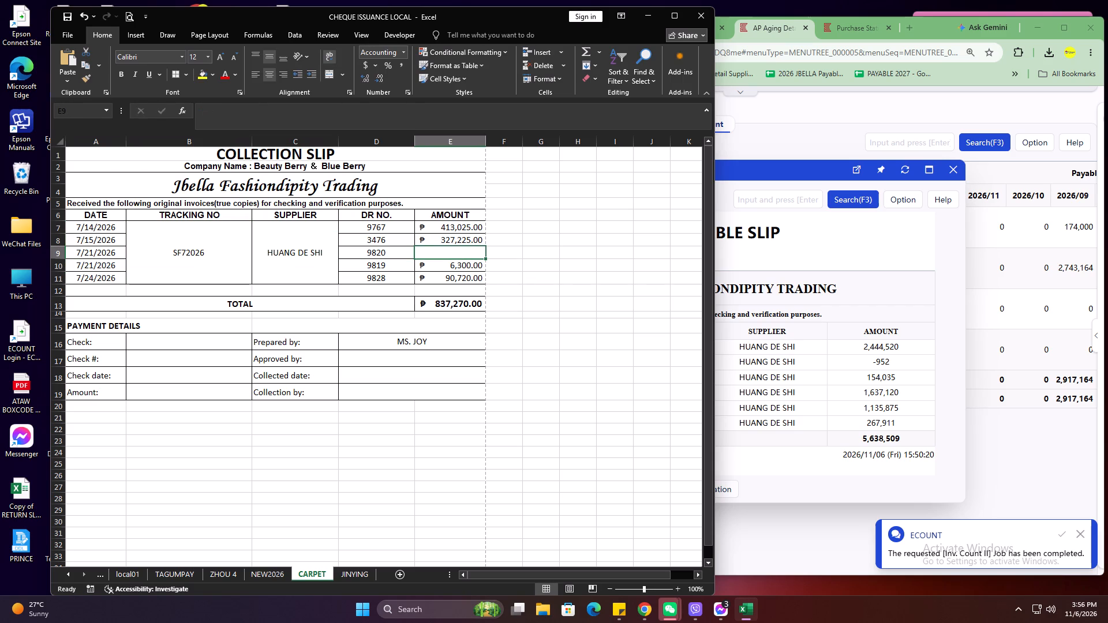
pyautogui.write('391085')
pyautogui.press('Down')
# Replace invoice row 10 with date 7/24/2026, DR number 9827 and amount 233500.
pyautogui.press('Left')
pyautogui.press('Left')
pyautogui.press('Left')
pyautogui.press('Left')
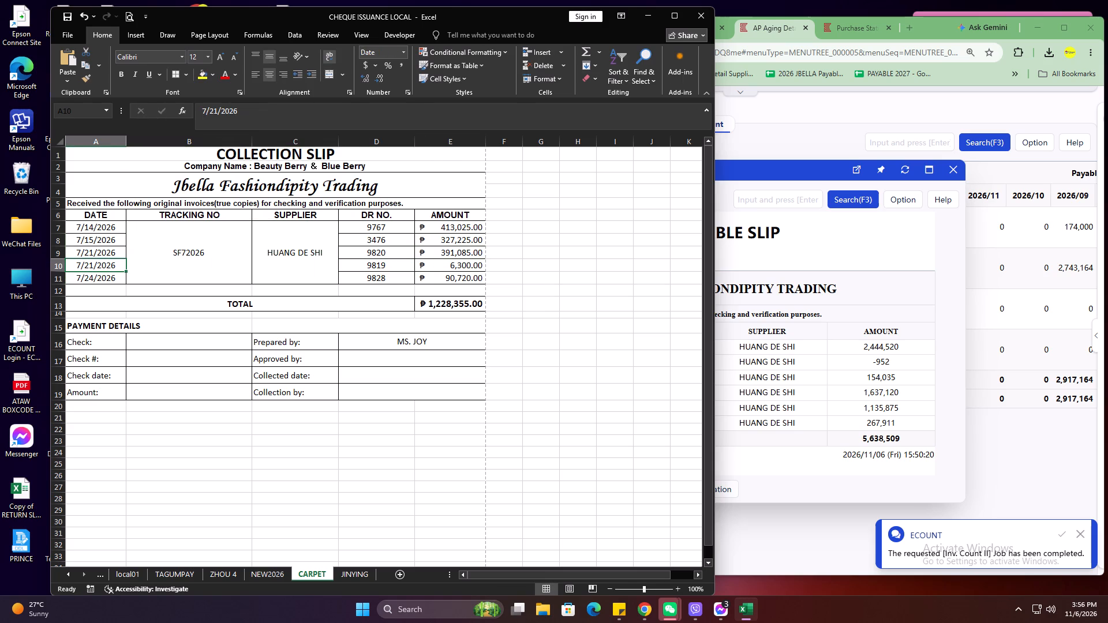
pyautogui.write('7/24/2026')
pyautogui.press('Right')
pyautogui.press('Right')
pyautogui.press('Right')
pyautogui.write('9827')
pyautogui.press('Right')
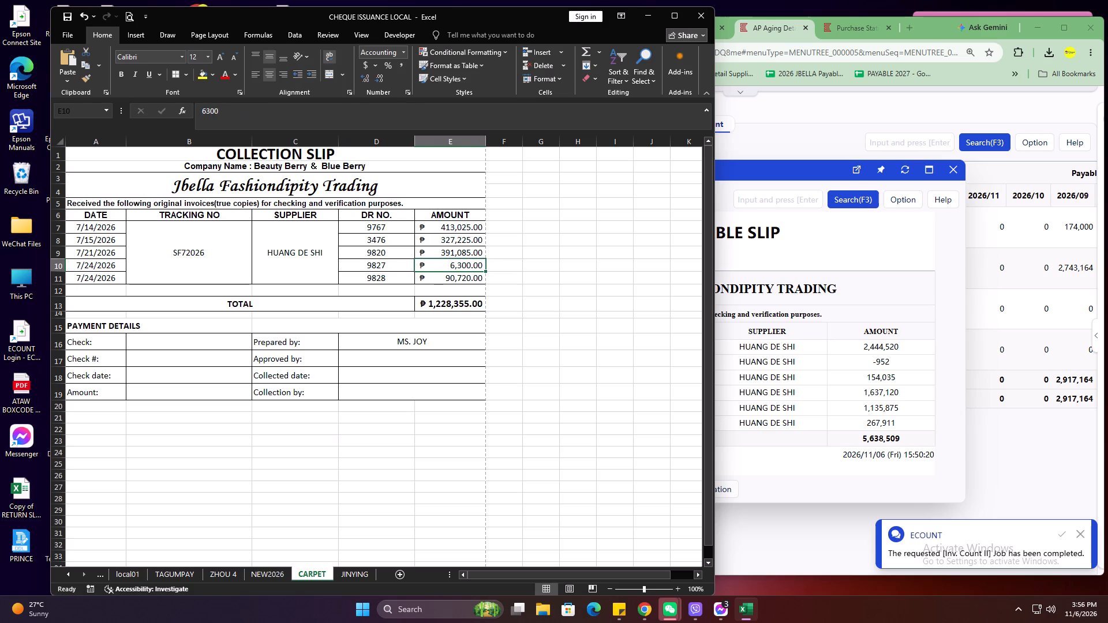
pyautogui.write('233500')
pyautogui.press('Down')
# Replace invoice row 11 with date 7/31/2026, DR number 9847 and amount 272285.
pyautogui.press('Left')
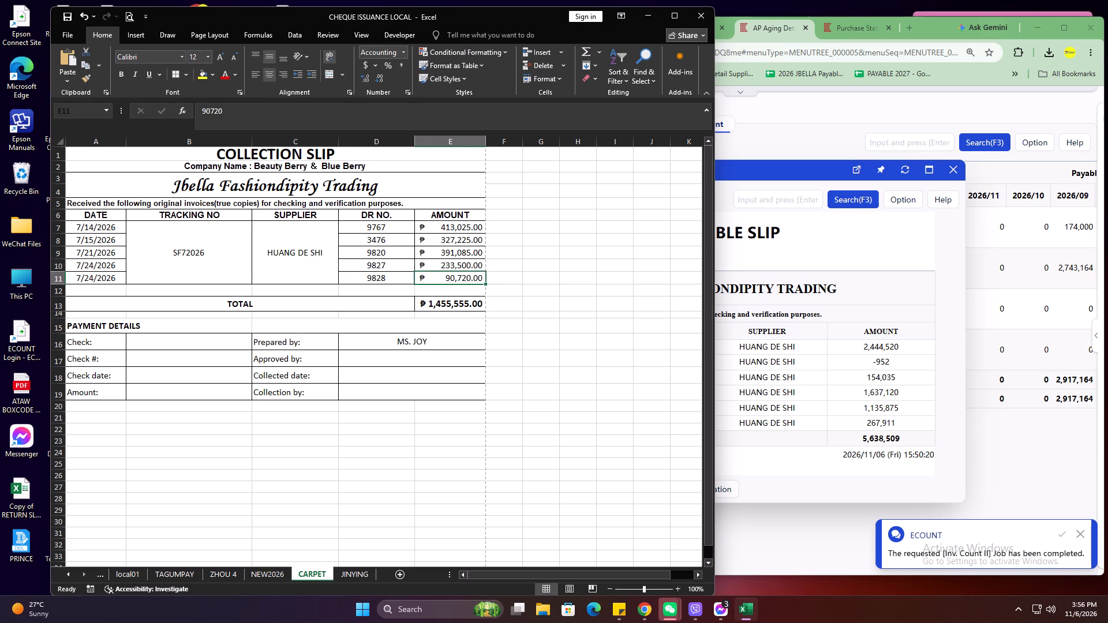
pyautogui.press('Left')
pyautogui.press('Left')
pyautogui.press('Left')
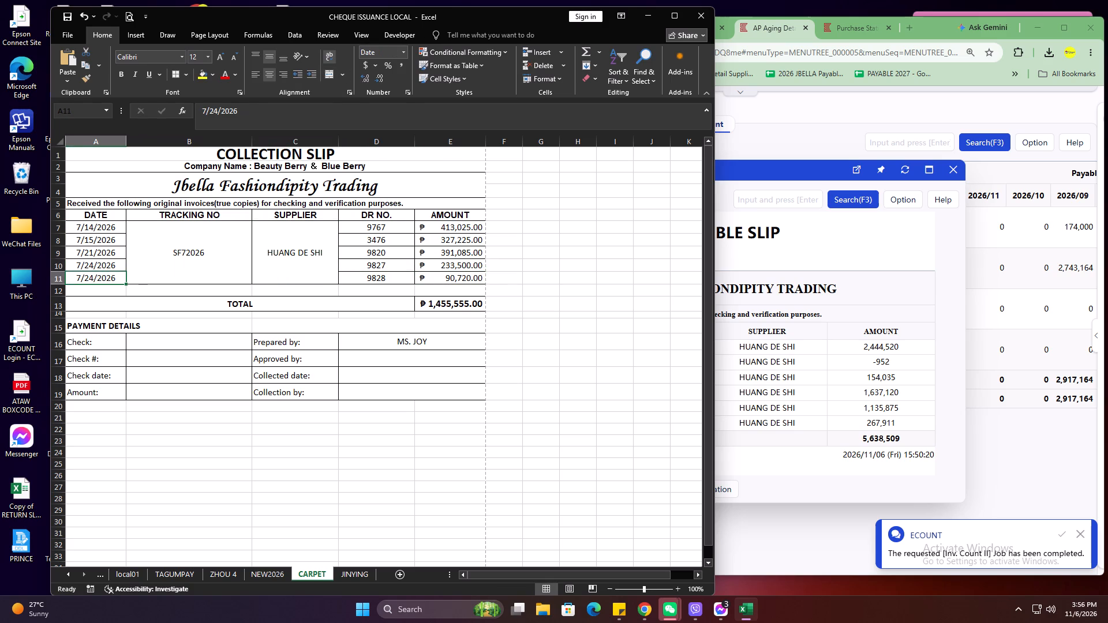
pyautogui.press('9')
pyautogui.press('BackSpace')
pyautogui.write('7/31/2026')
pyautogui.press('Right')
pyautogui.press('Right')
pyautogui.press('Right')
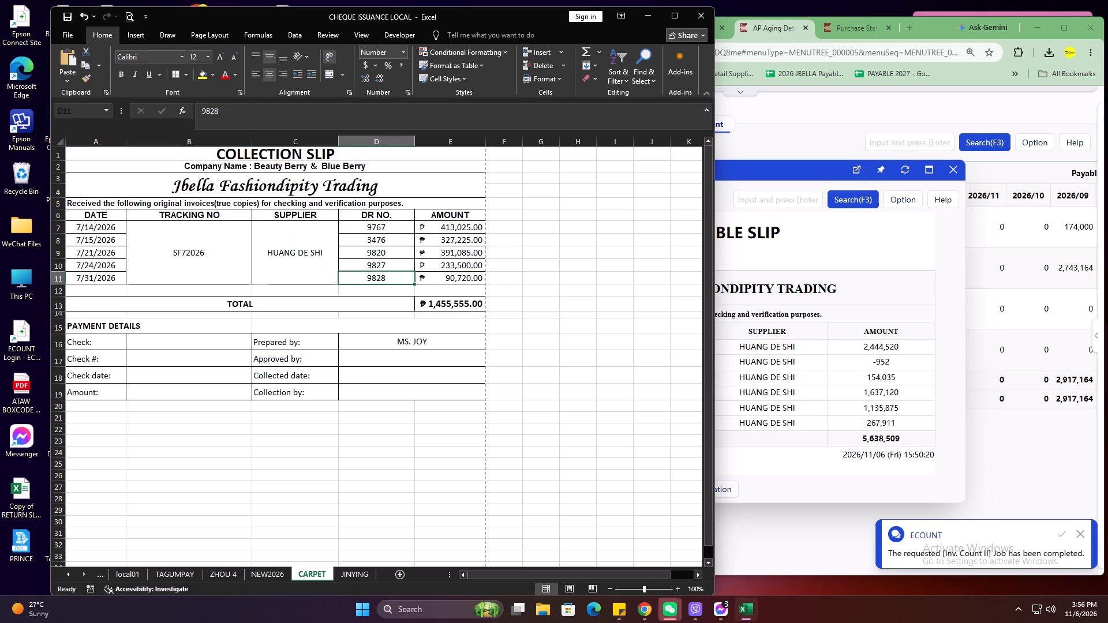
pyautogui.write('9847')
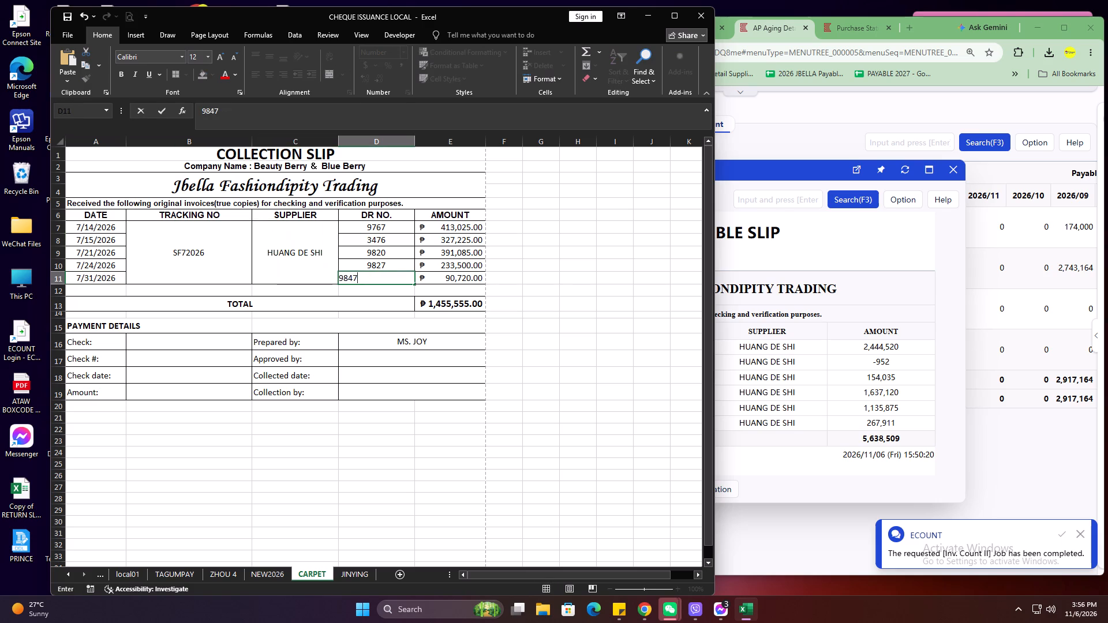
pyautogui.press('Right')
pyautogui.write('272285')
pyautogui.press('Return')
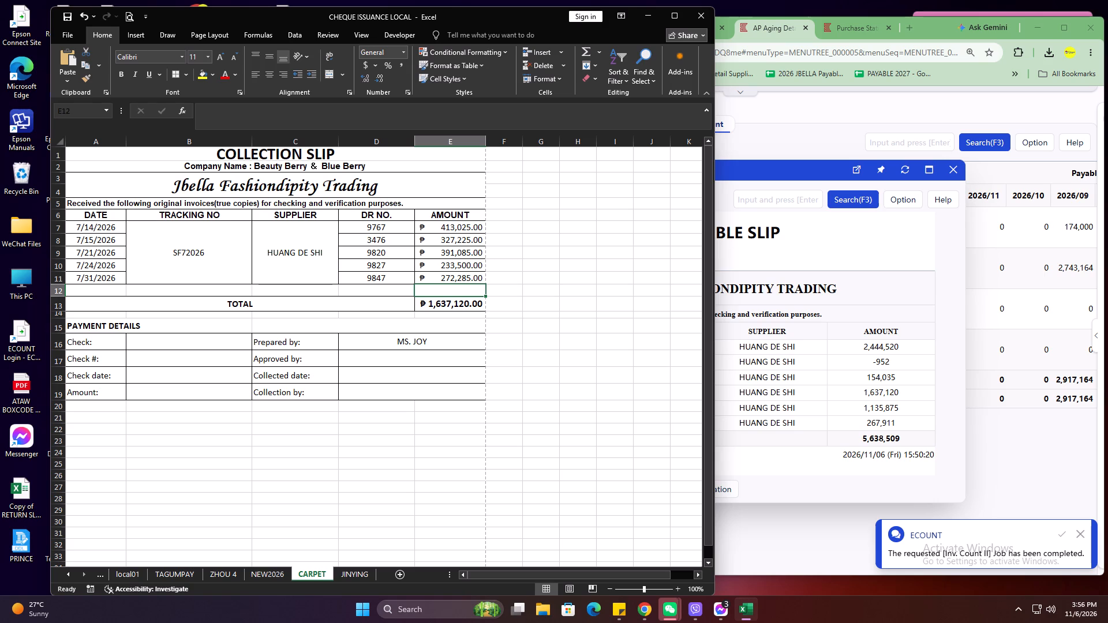
# Print one copy of the five-invoice SF72026 collection slip on the OKI DATA CORP ML5500F printer.
pyautogui.click(531, 448)
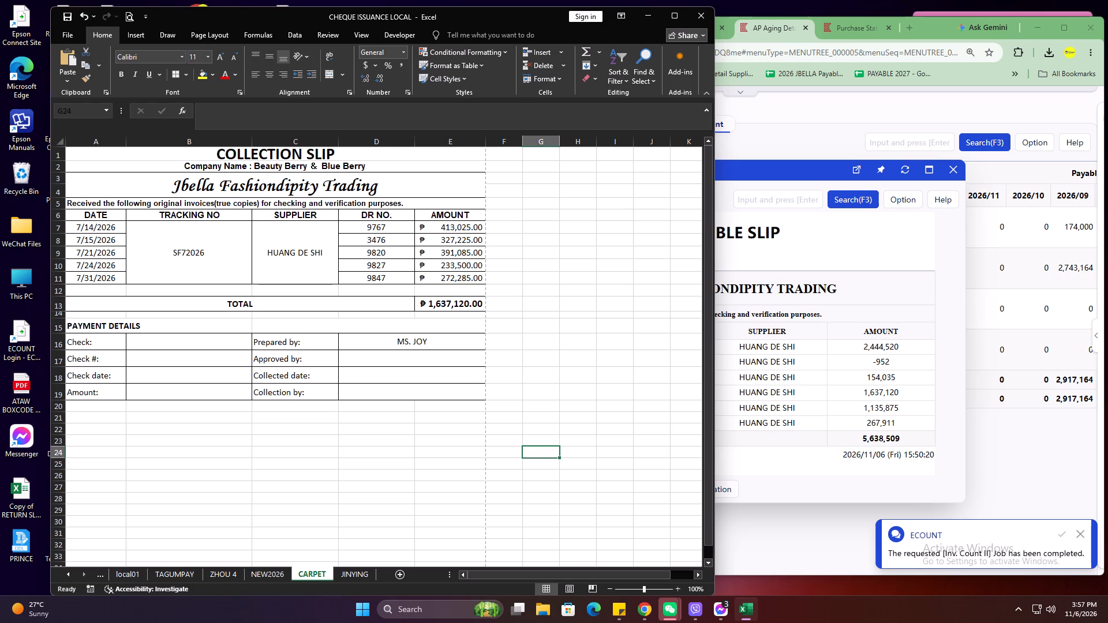
pyautogui.moveTo(538, 351); pyautogui.dragTo(534, 344)
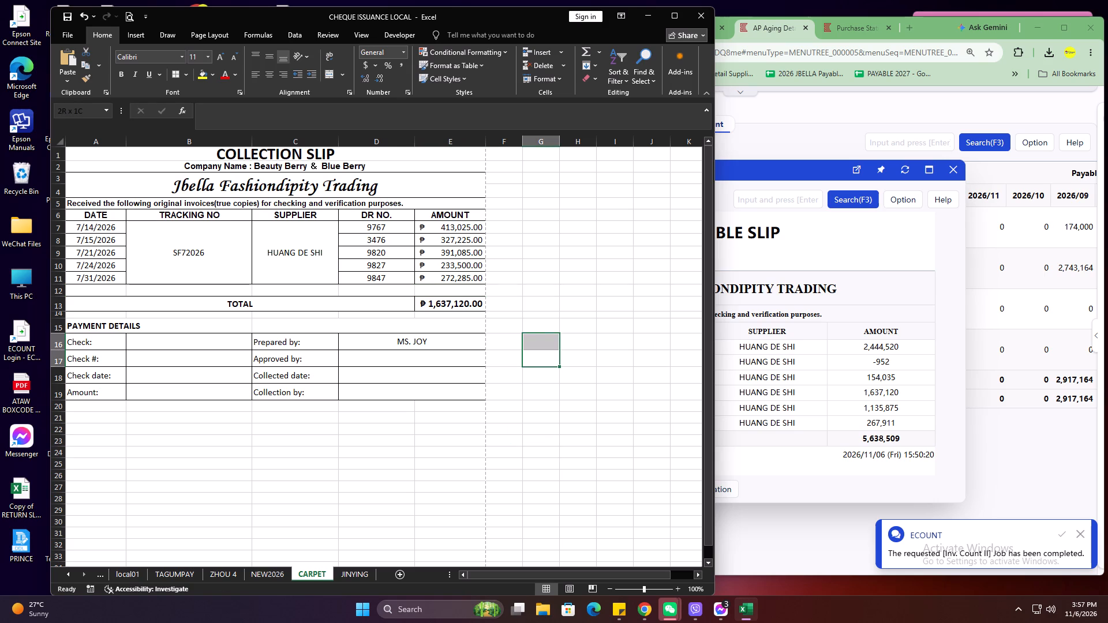
pyautogui.hotkey('ctrl', 'p')
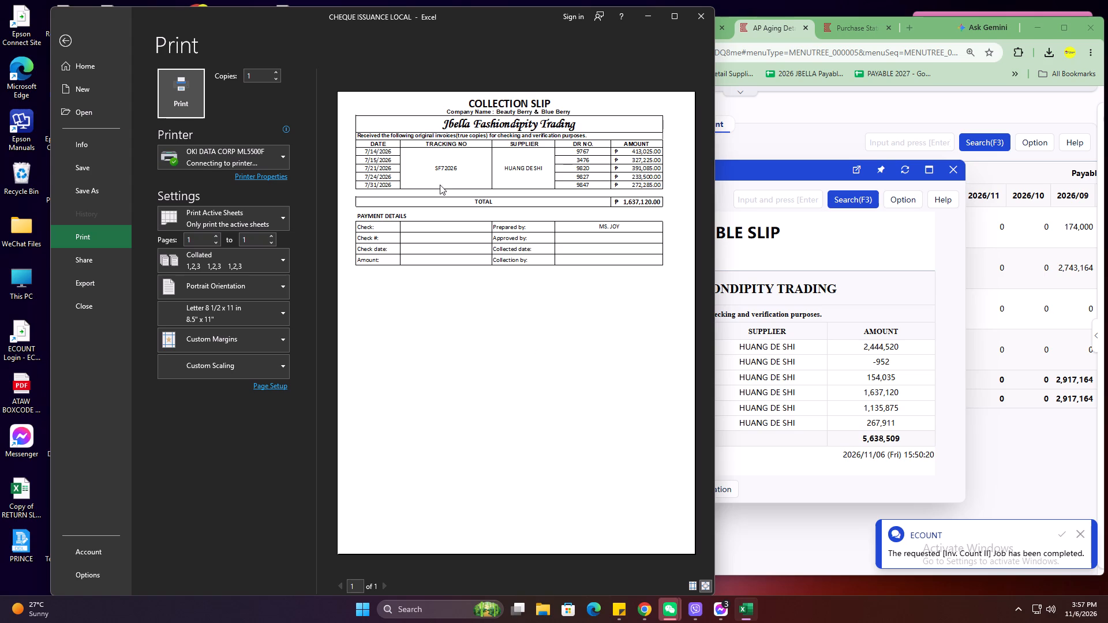
pyautogui.click(176, 110)
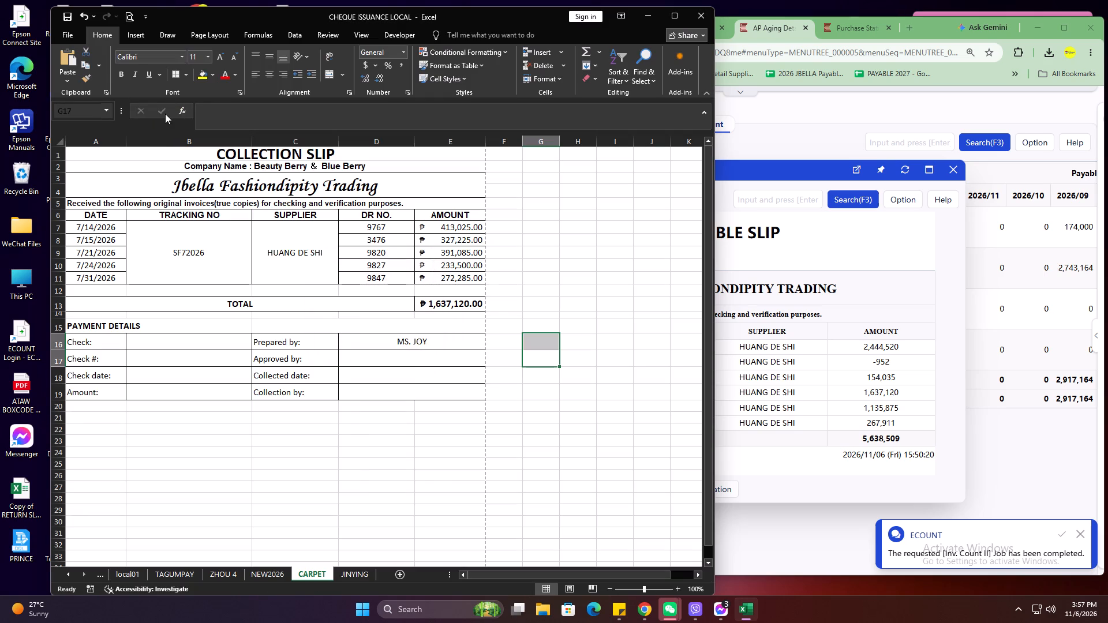
# Copy tracking number SF82026 from ECOUNT's payable slip over the merged tracking number in B7 of the collection slip.
pyautogui.click(789, 274)
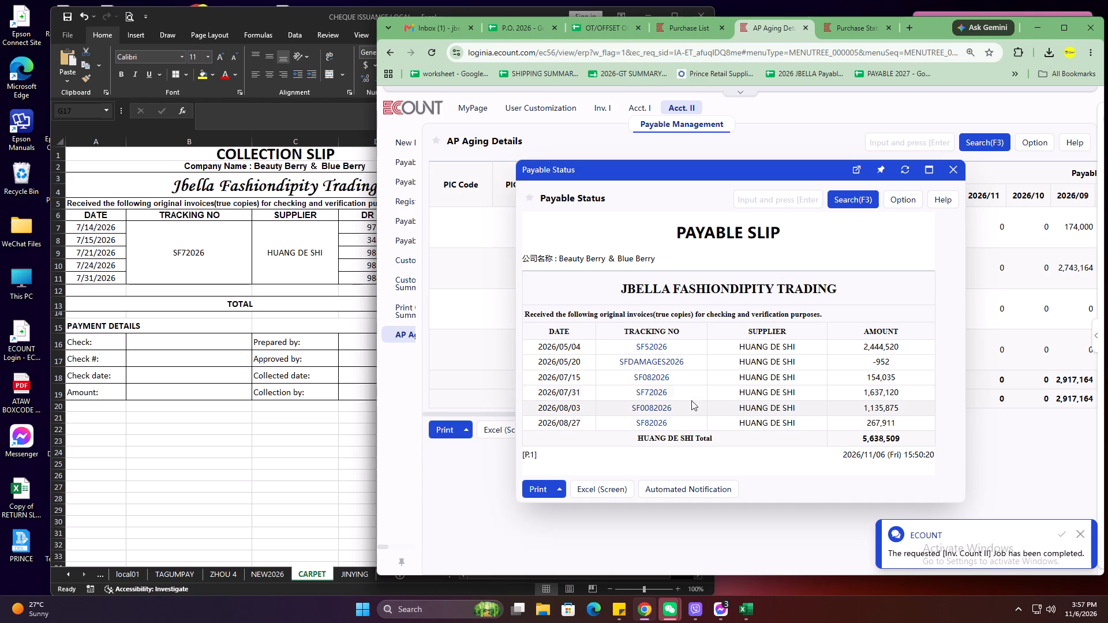
pyautogui.moveTo(694, 422); pyautogui.dragTo(627, 419)
pyautogui.hotkey('ctrl', 'c')
pyautogui.click(272, 248)
pyautogui.doubleClick(211, 266)
pyautogui.moveTo(215, 249); pyautogui.dragTo(106, 243)
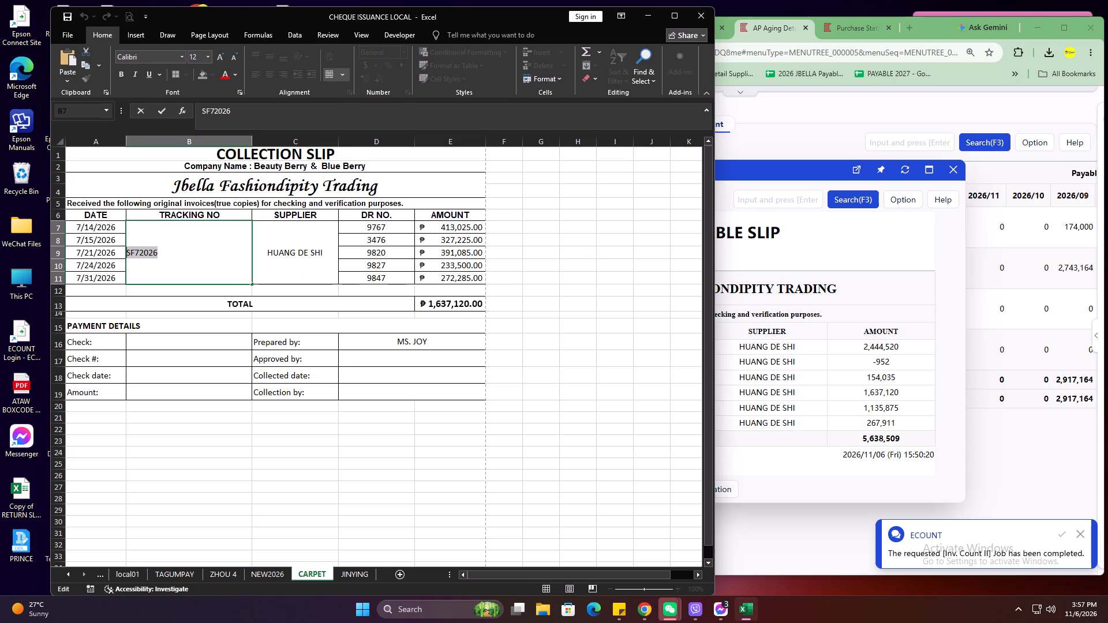
pyautogui.moveTo(106, 243); pyautogui.dragTo(104, 243)
pyautogui.hotkey('ctrl', 'v')
pyautogui.click(117, 264)
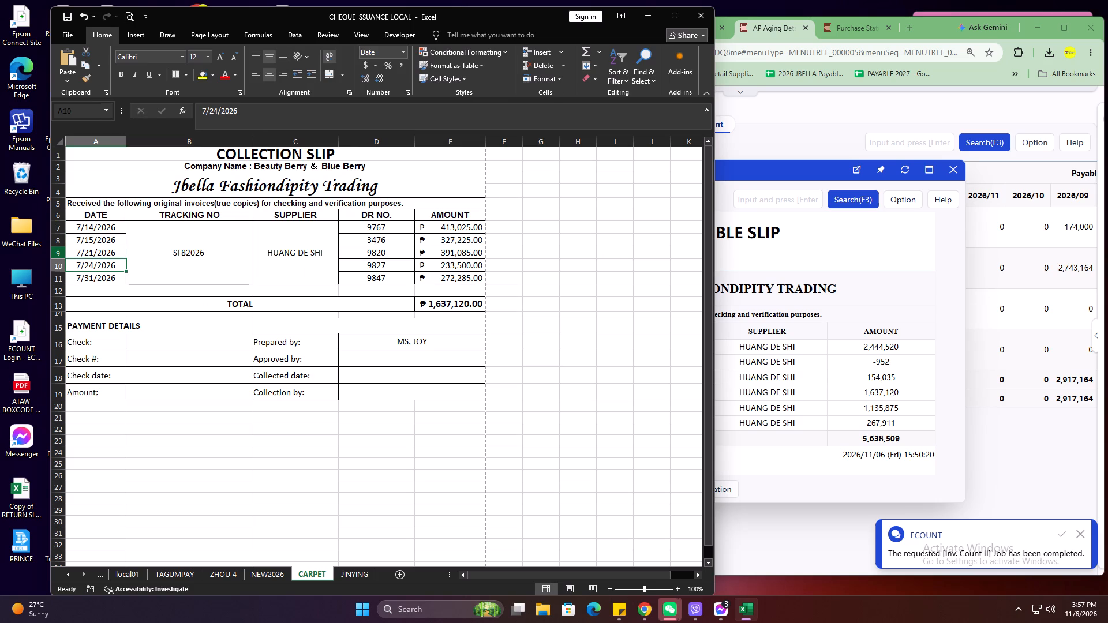
# Delete invoice rows 9 to 11 from the collection slip.
pyautogui.moveTo(63, 251); pyautogui.dragTo(64, 282)
pyautogui.rightClick(65, 282)
pyautogui.click(126, 393)
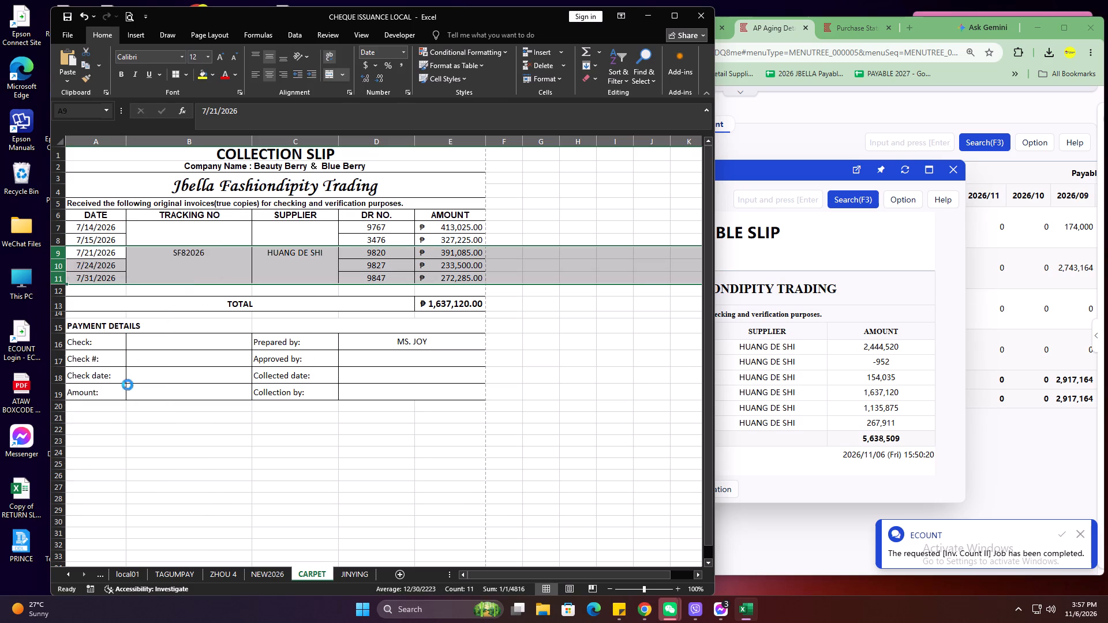
# Replace invoice row 7 of the collection slip with date 8/3/2026, DR number 9855 and amount 131171.
pyautogui.click(119, 224)
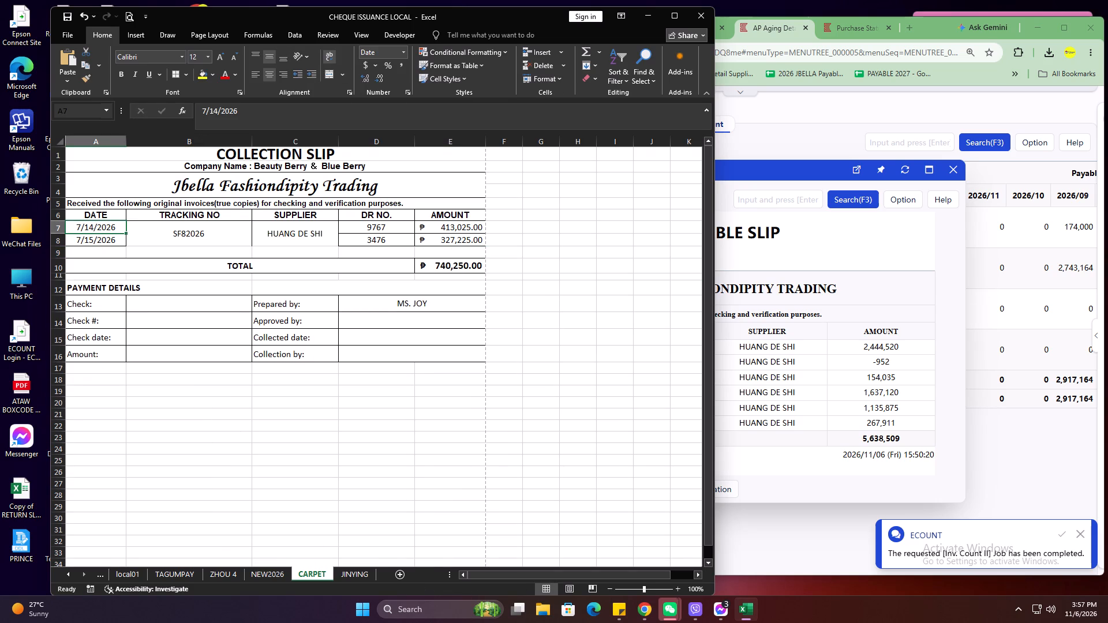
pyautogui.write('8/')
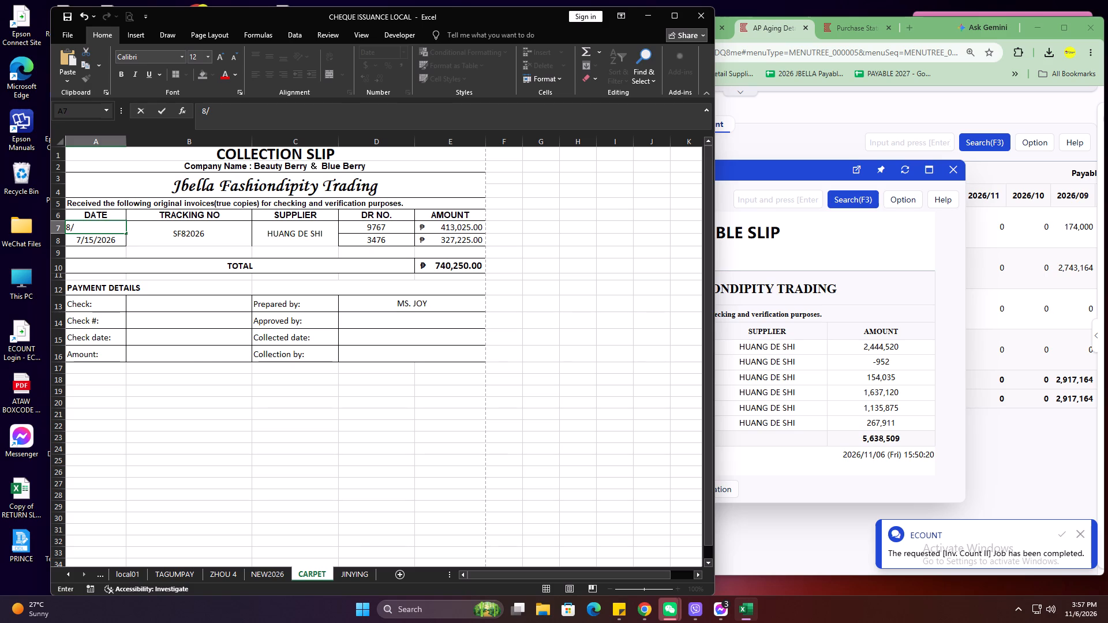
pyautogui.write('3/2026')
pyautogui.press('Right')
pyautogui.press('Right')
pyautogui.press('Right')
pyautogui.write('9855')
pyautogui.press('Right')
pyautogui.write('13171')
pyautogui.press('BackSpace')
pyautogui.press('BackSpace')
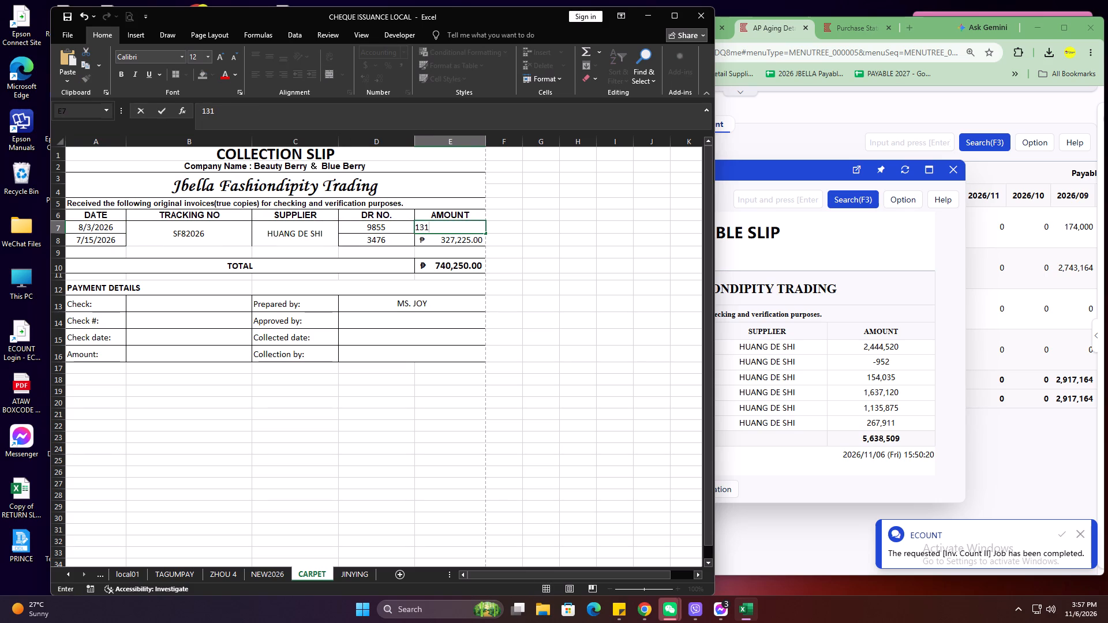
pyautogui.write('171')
# Replace invoice row 8 with date 8/27/2026, DR number 3634 and amount 129740.
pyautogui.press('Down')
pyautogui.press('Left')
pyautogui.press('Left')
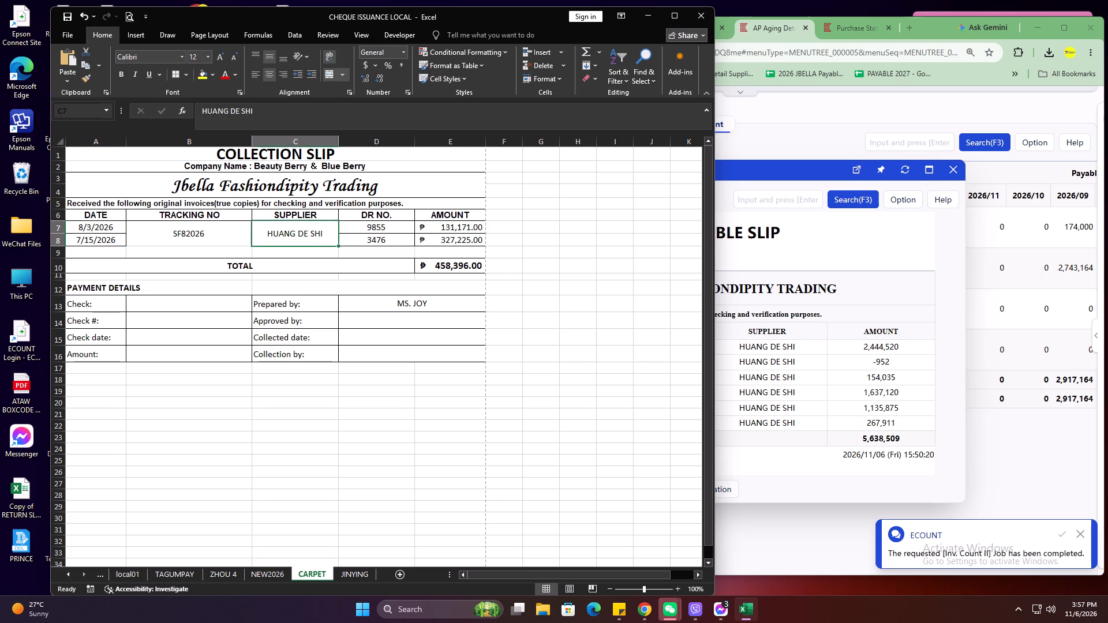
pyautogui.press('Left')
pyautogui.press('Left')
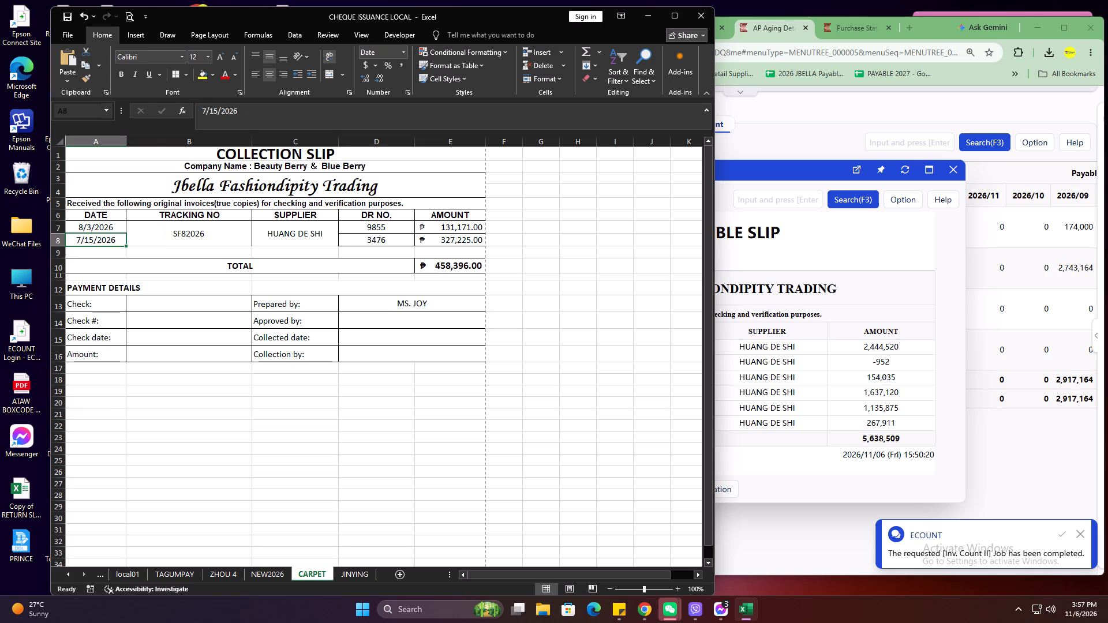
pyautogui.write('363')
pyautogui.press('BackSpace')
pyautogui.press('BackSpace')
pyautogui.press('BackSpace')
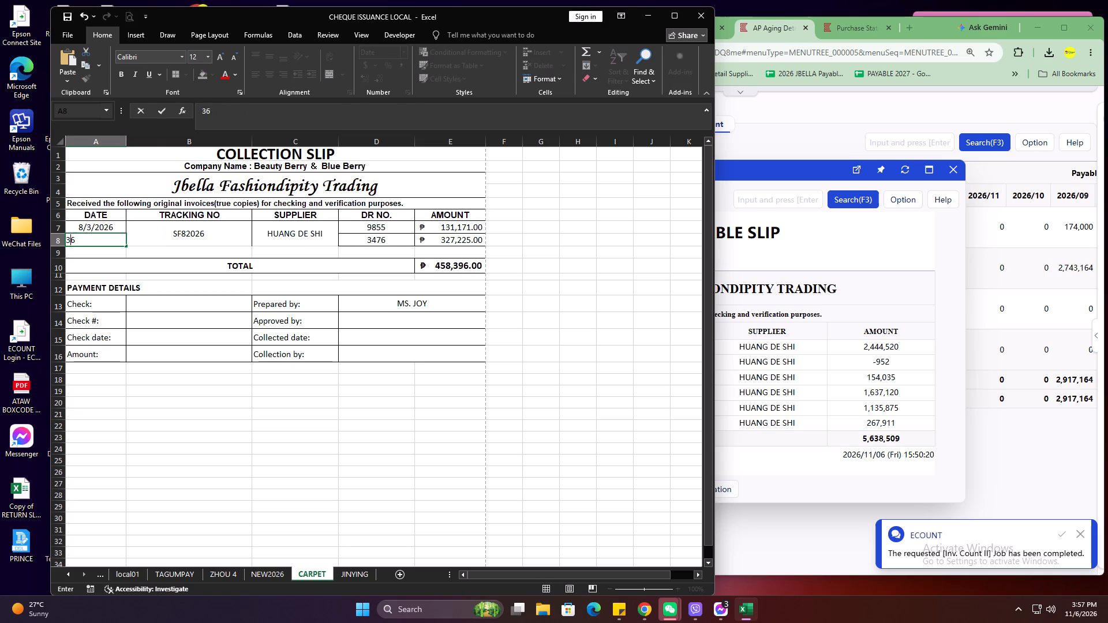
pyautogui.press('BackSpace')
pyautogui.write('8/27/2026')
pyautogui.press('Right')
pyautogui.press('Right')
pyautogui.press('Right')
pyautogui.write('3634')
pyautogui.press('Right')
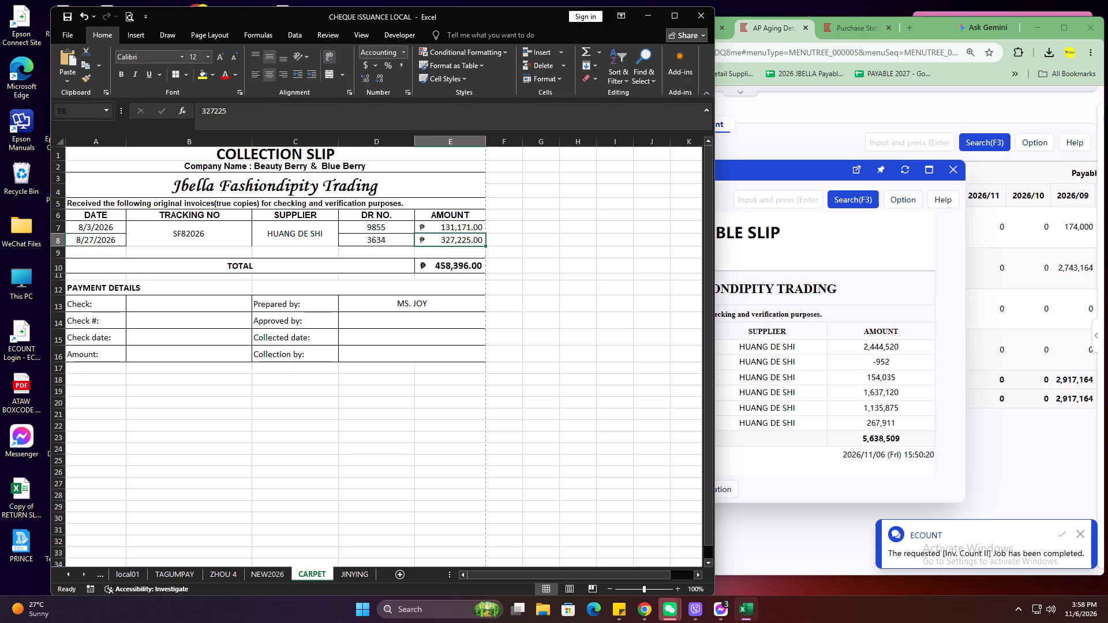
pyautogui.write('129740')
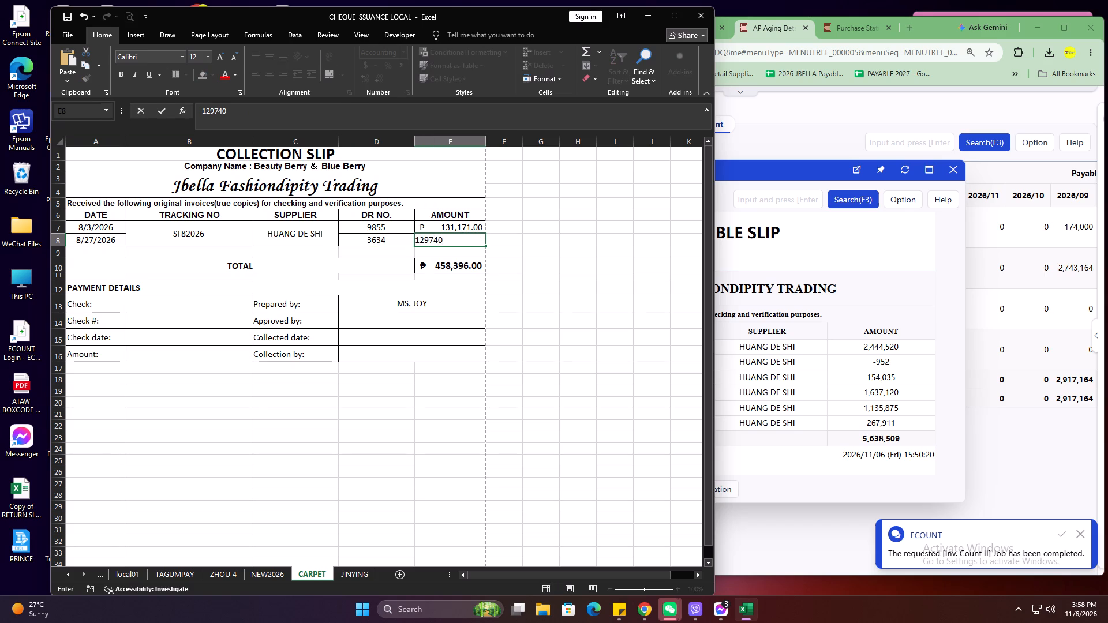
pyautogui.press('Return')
# Re-enter the slip's total in E10 with AutoSum and check the amount column.
pyautogui.click(470, 266)
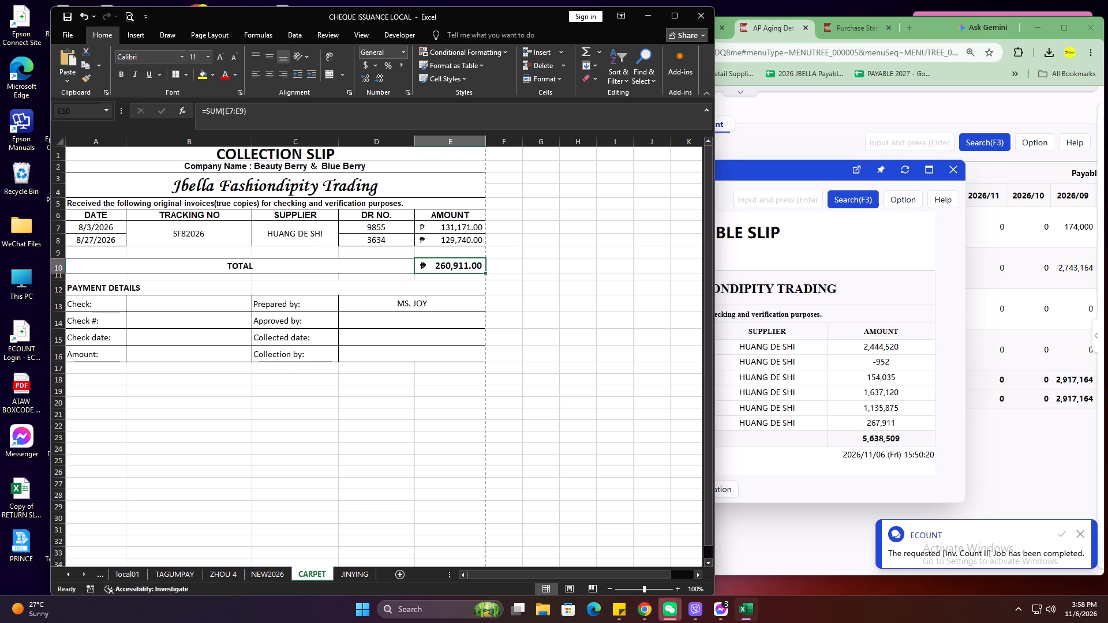
pyautogui.hotkey('alt', '=')
pyautogui.press('Return')
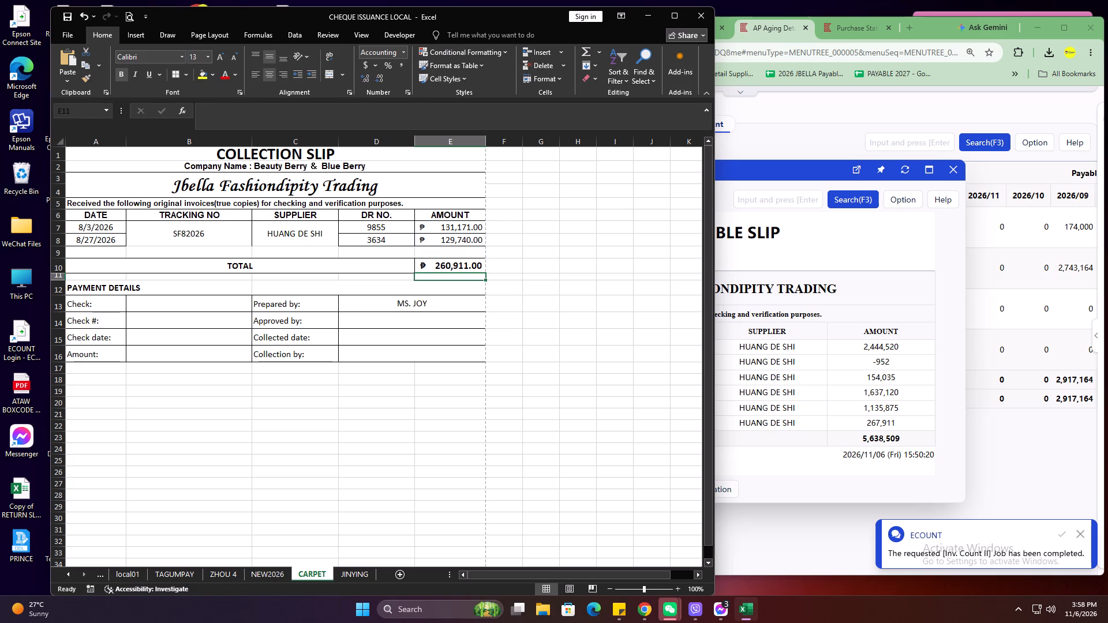
pyautogui.click(464, 215)
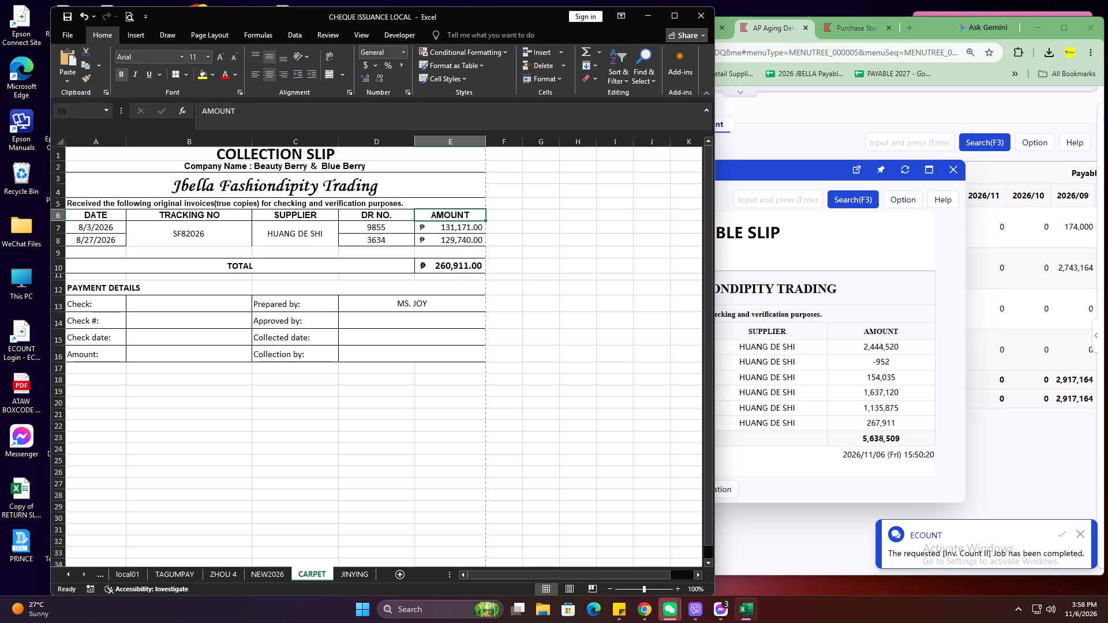
pyautogui.click(467, 241)
pyautogui.click(562, 255)
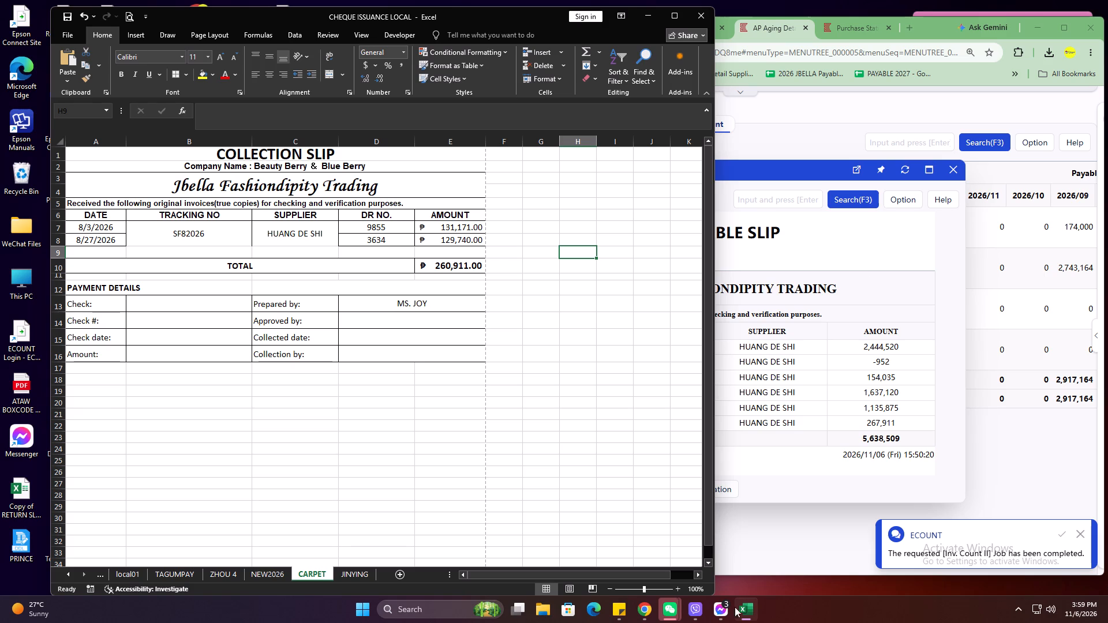
# In ECOUNT's Purchase List in Chrome, close the open purchase, clear the customer filter and search August through October 2026.
pyautogui.click(755, 240)
pyautogui.click(567, 427)
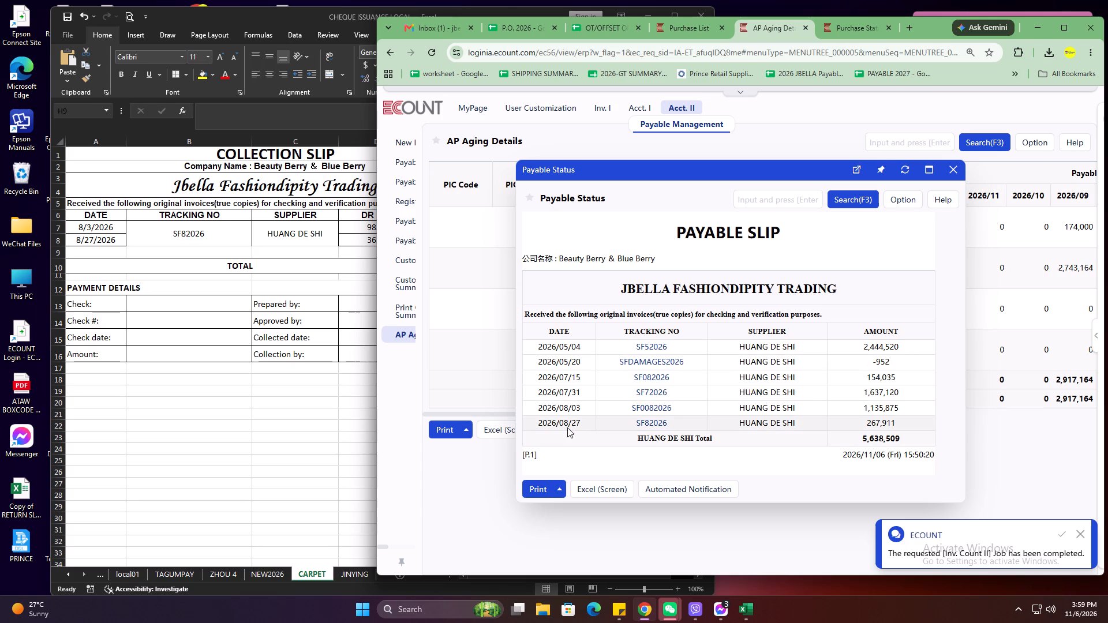
pyautogui.click(688, 30)
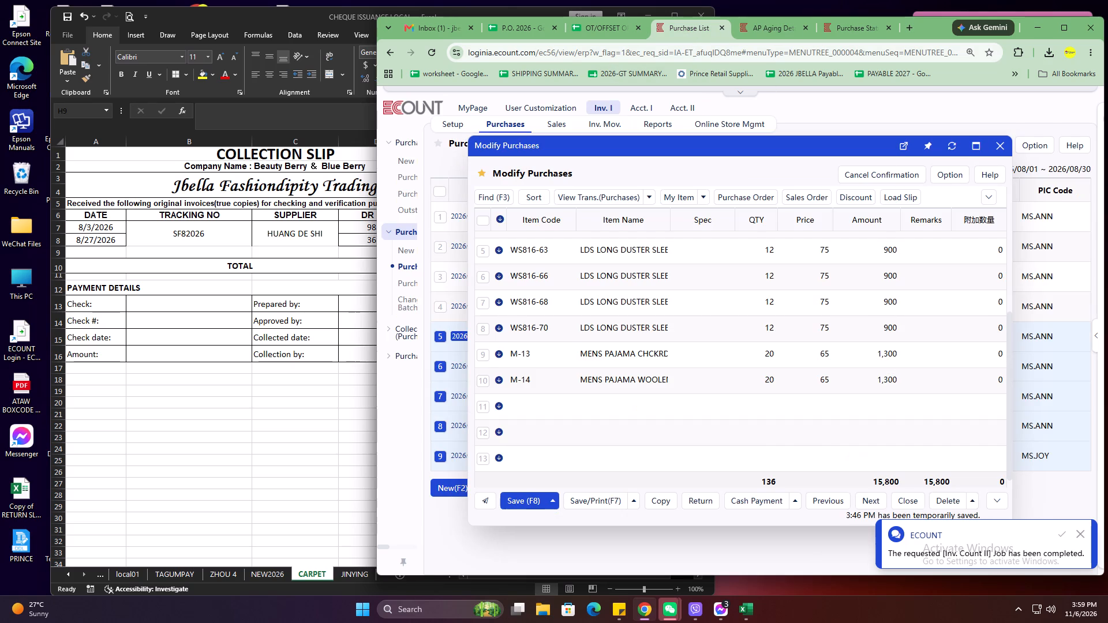
pyautogui.click(997, 152)
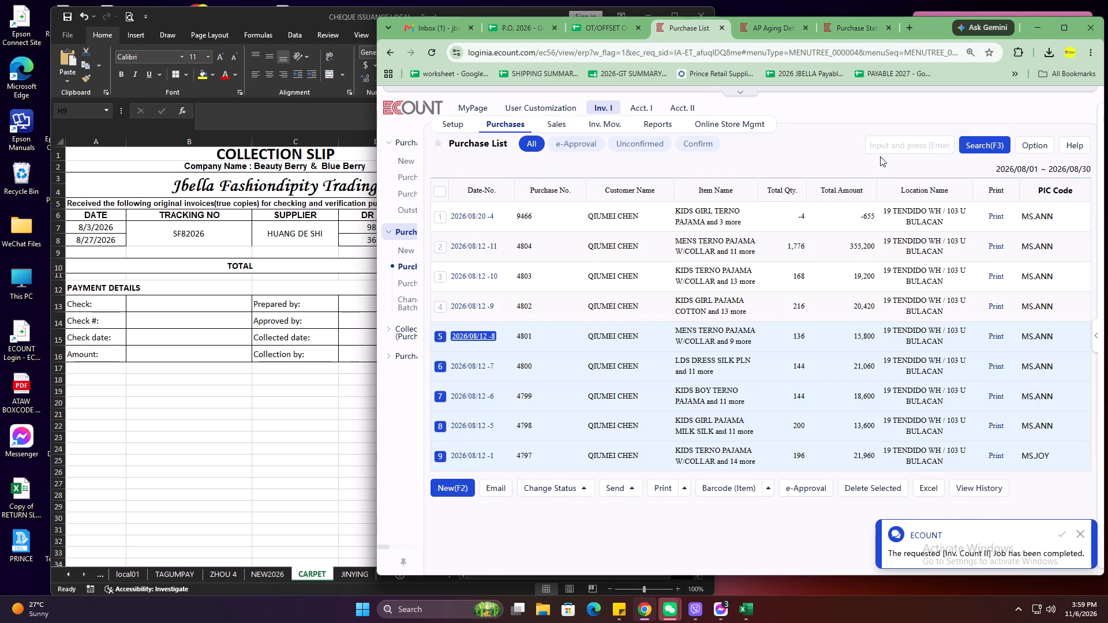
pyautogui.click(880, 156)
pyautogui.click(958, 141)
pyautogui.click(978, 151)
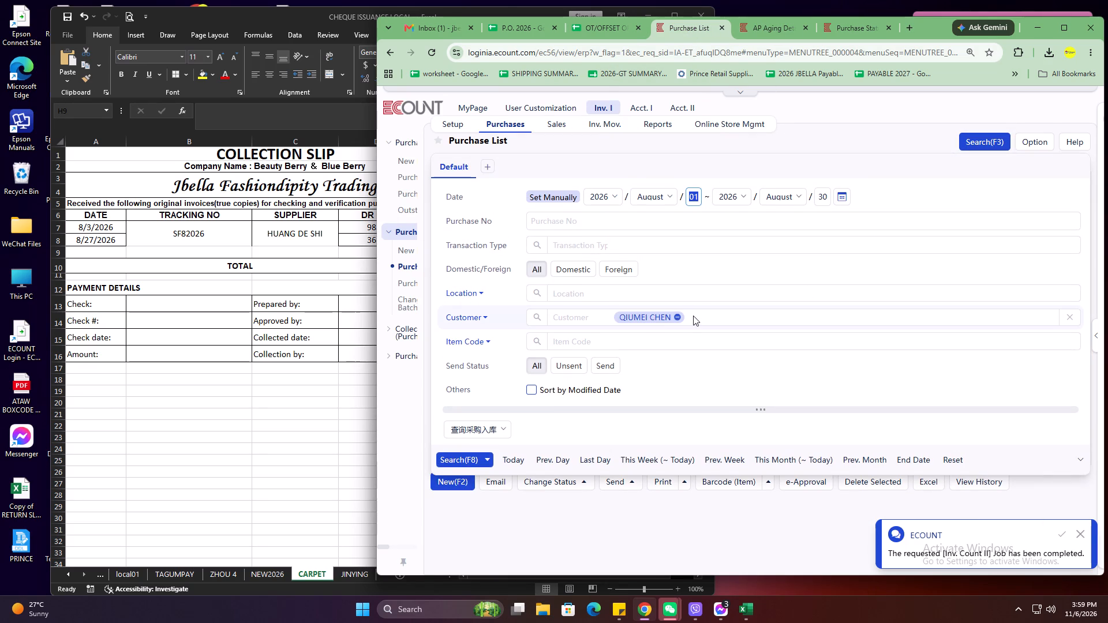
pyautogui.click(679, 320)
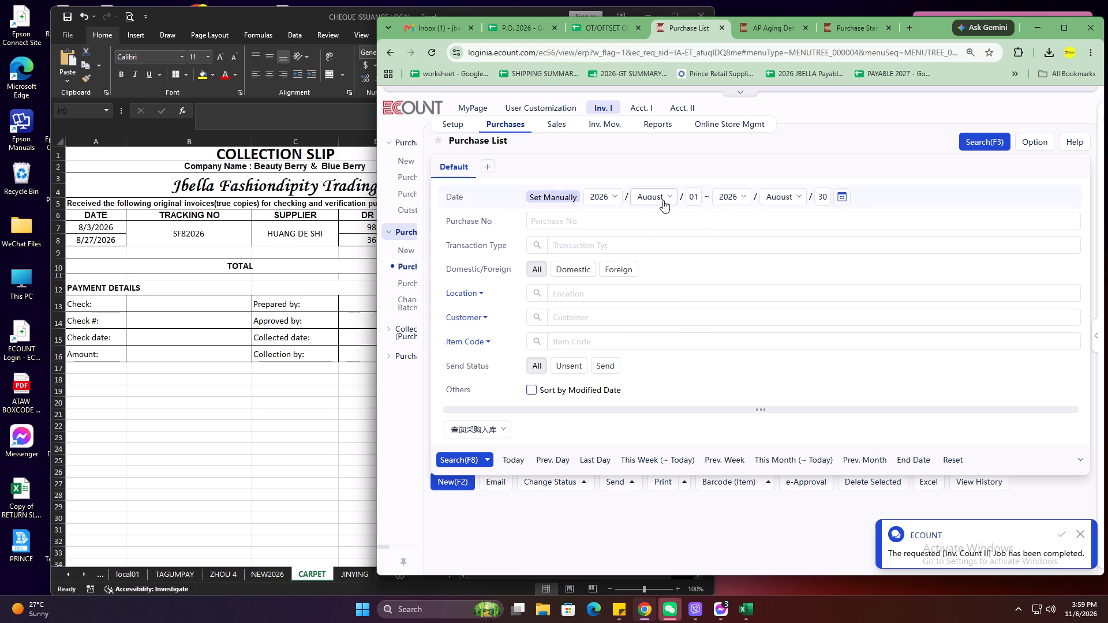
pyautogui.click(663, 200)
pyautogui.click(788, 198)
pyautogui.scroll(-2, 792, 329)
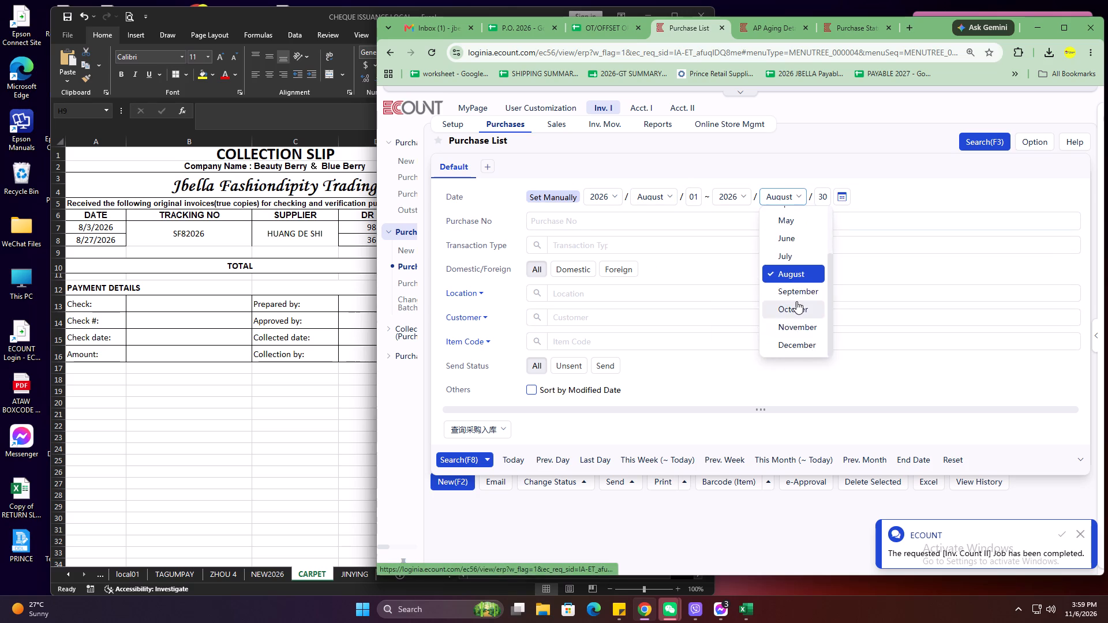
pyautogui.click(796, 301)
pyautogui.click(478, 459)
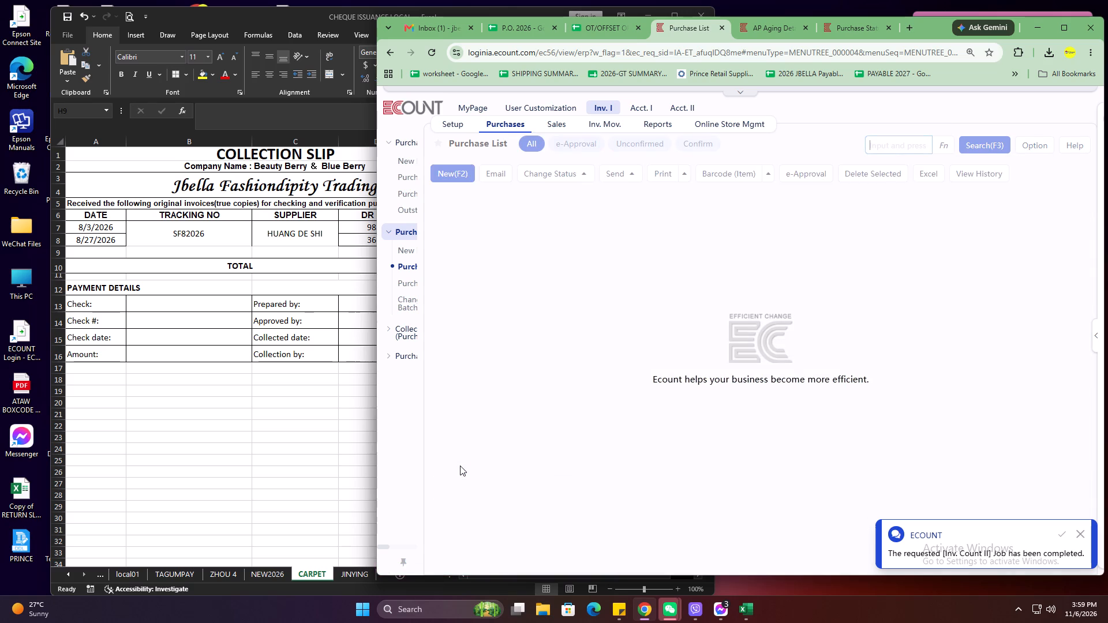
pyautogui.write('9855')
pyautogui.press('Return')
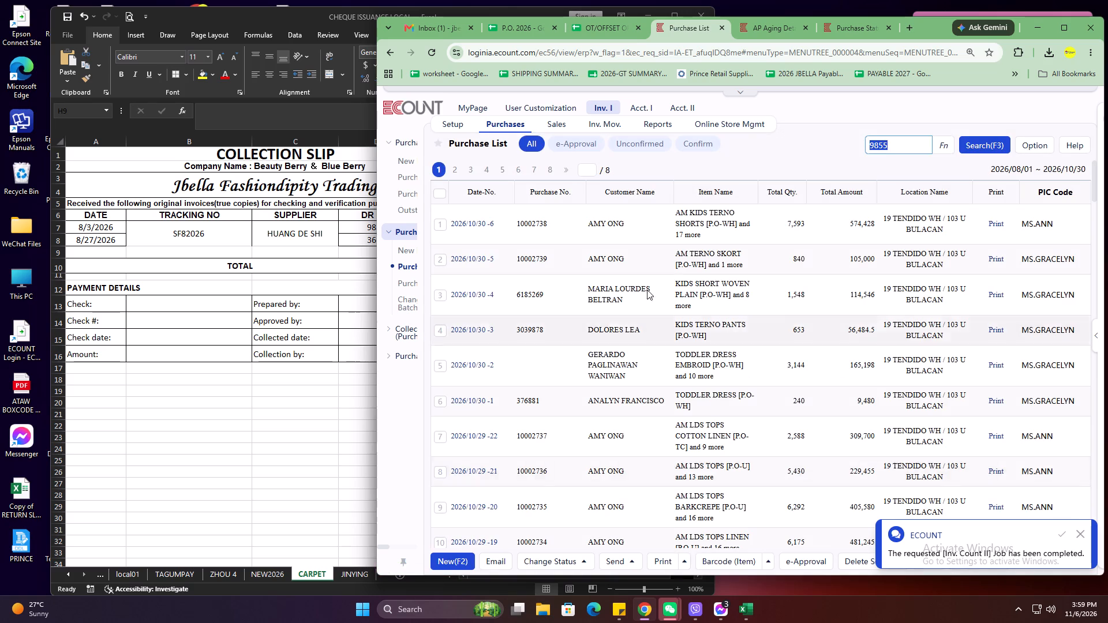
pyautogui.click(472, 217)
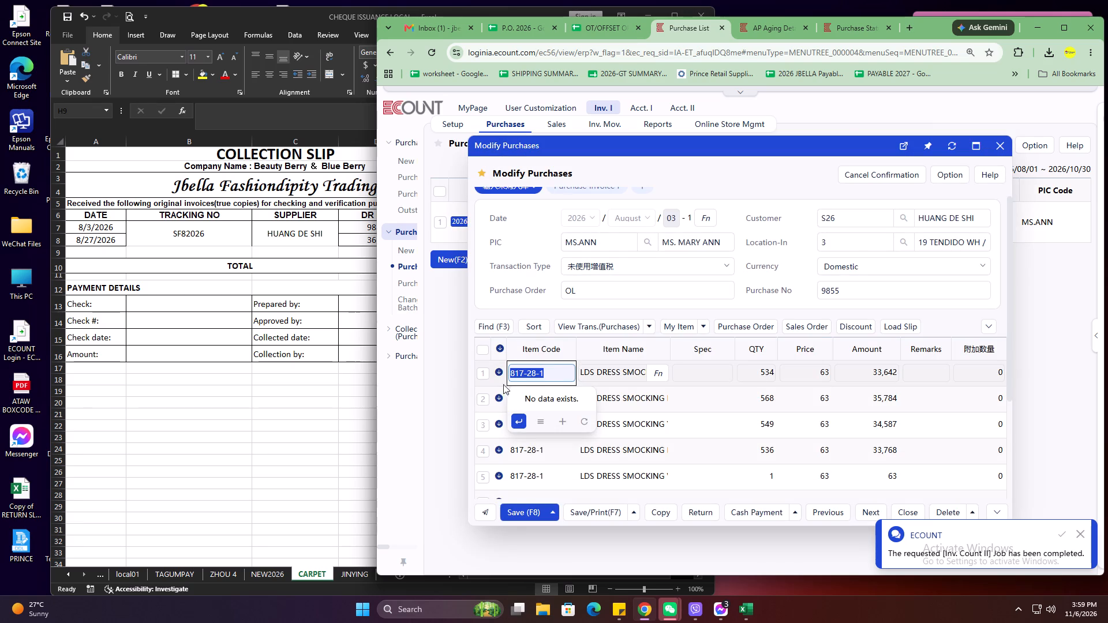
# Check the item lines and total amount of purchase 9855, marking lines 1 to 4 and 7.
pyautogui.click(486, 371)
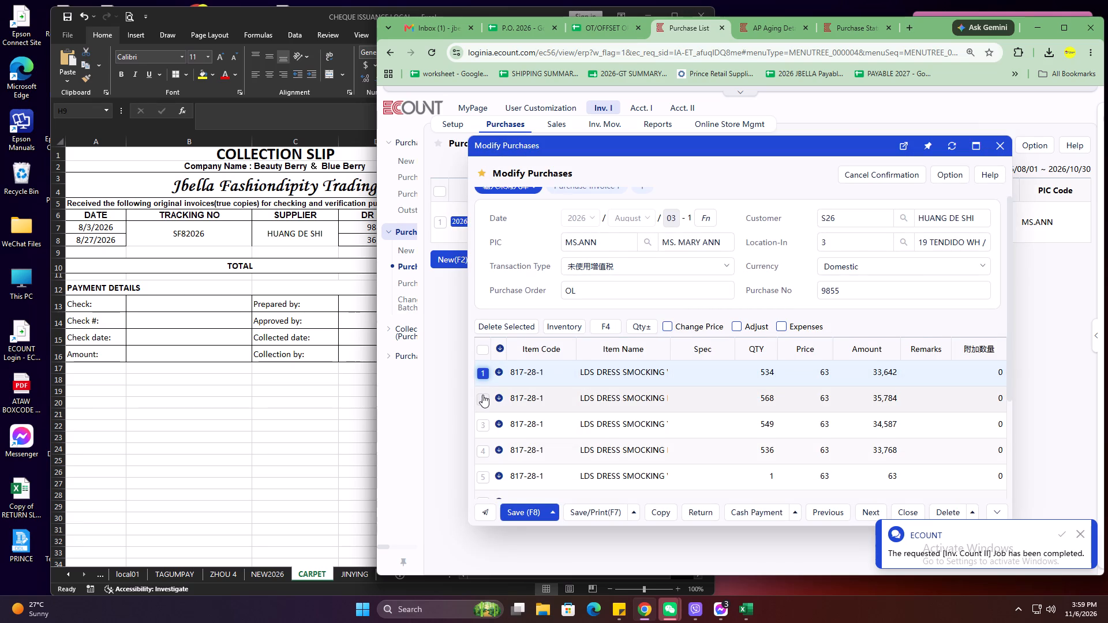
pyautogui.click(482, 395)
pyautogui.scroll(-1, 482, 395)
pyautogui.click(483, 363)
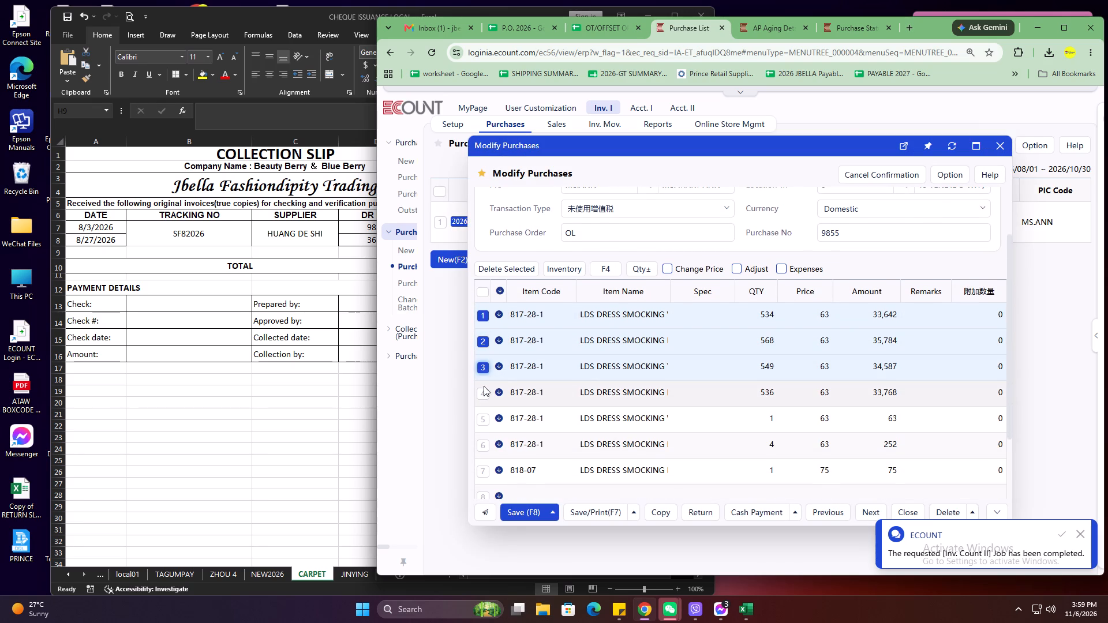
pyautogui.click(484, 390)
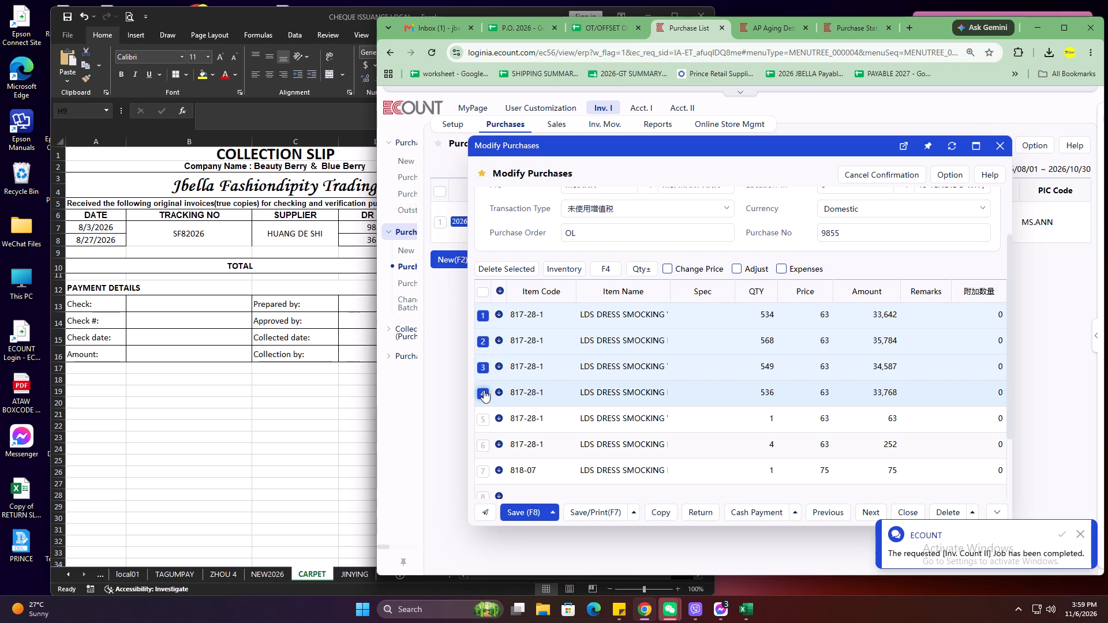
pyautogui.scroll(-1, 484, 388)
pyautogui.click(489, 408)
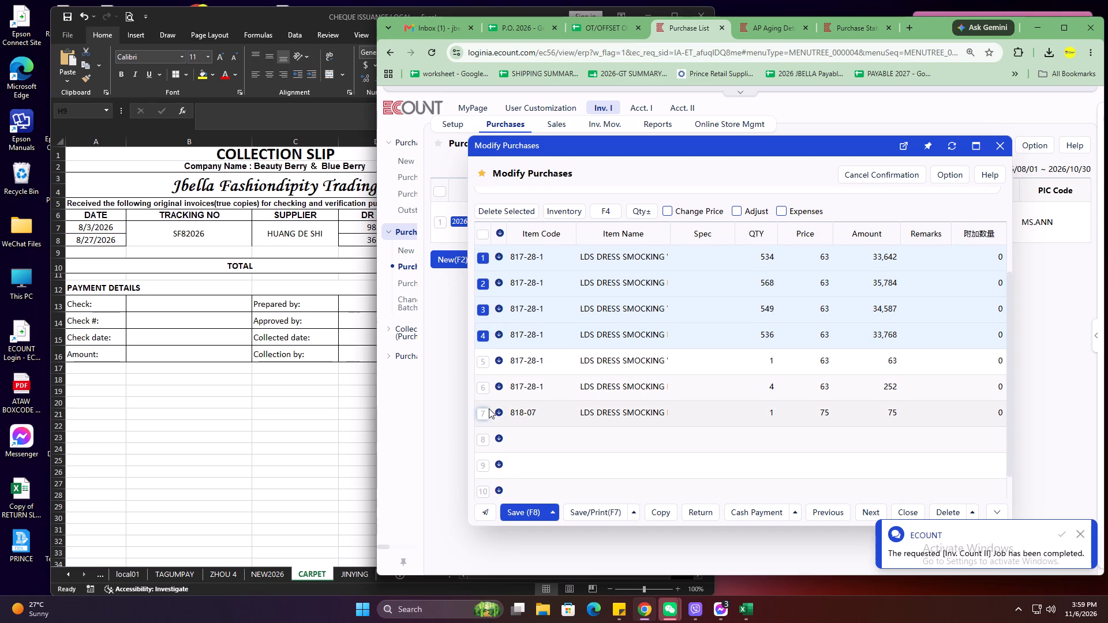
pyautogui.click(489, 414)
pyautogui.click(489, 414)
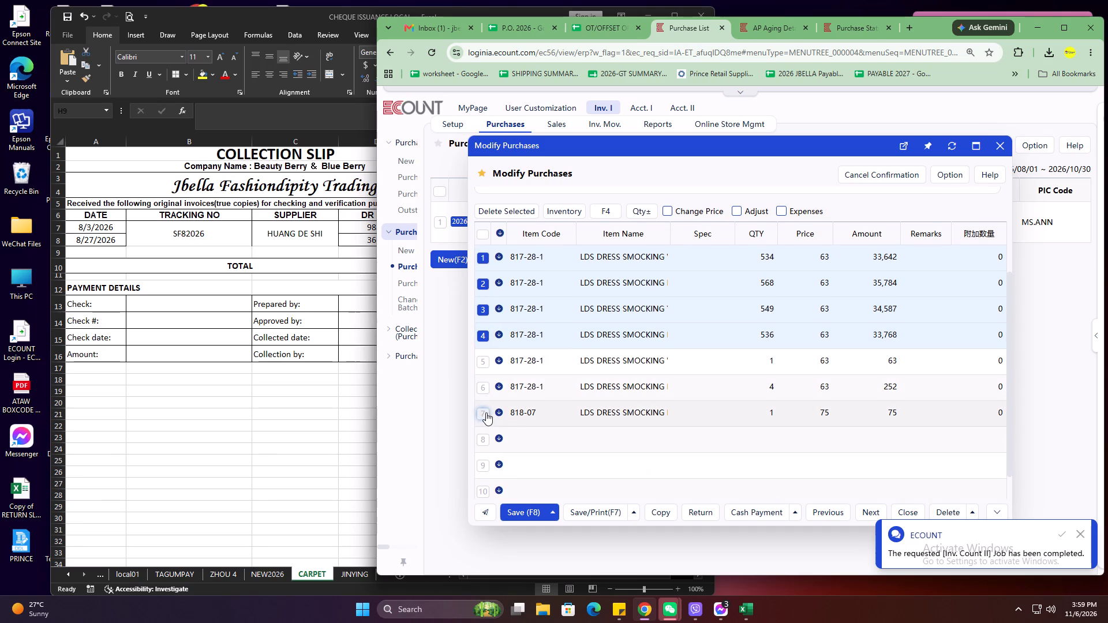
pyautogui.click(481, 412)
pyautogui.scroll(-2, 481, 412)
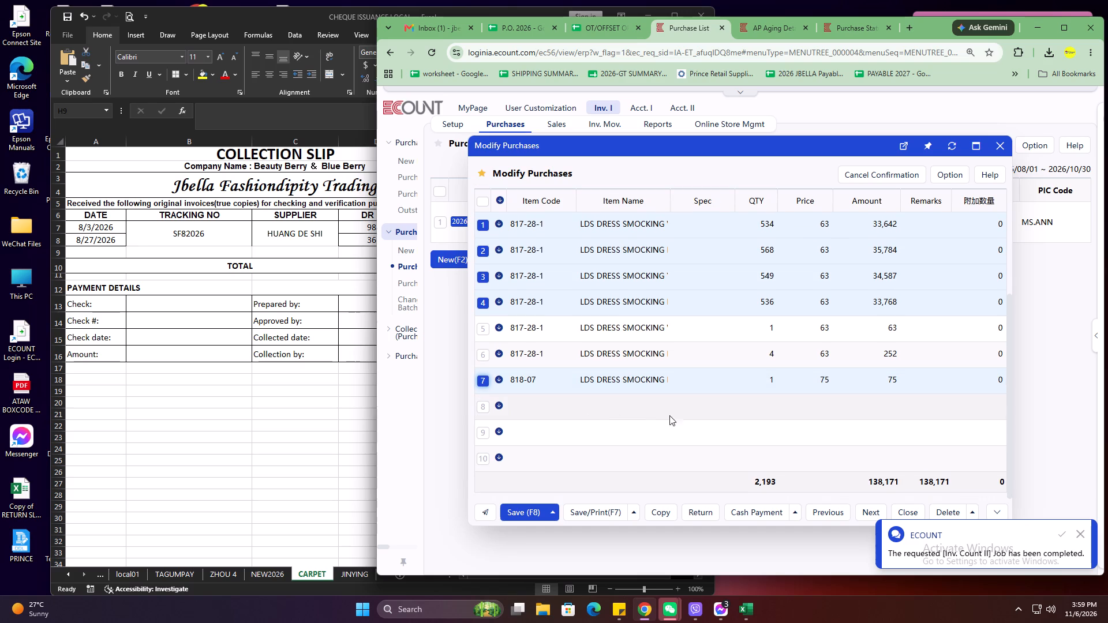
pyautogui.click(863, 441)
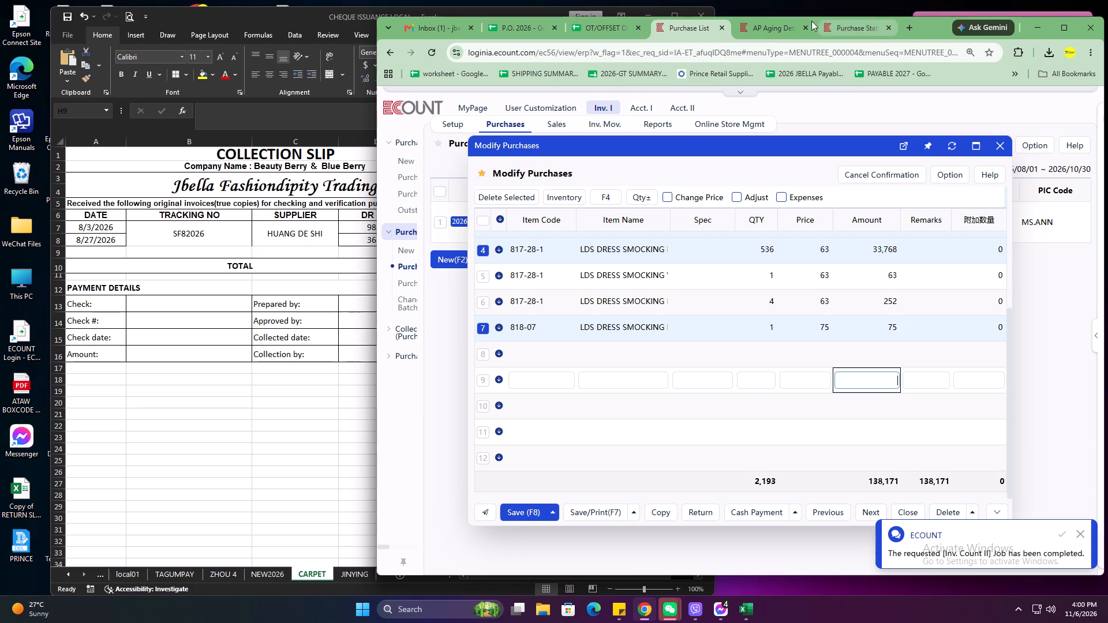
# Revisit ECOUNT's payable slip, then set the amount of DR 9855 in Excel's collection slip to 138171.
pyautogui.click(758, 35)
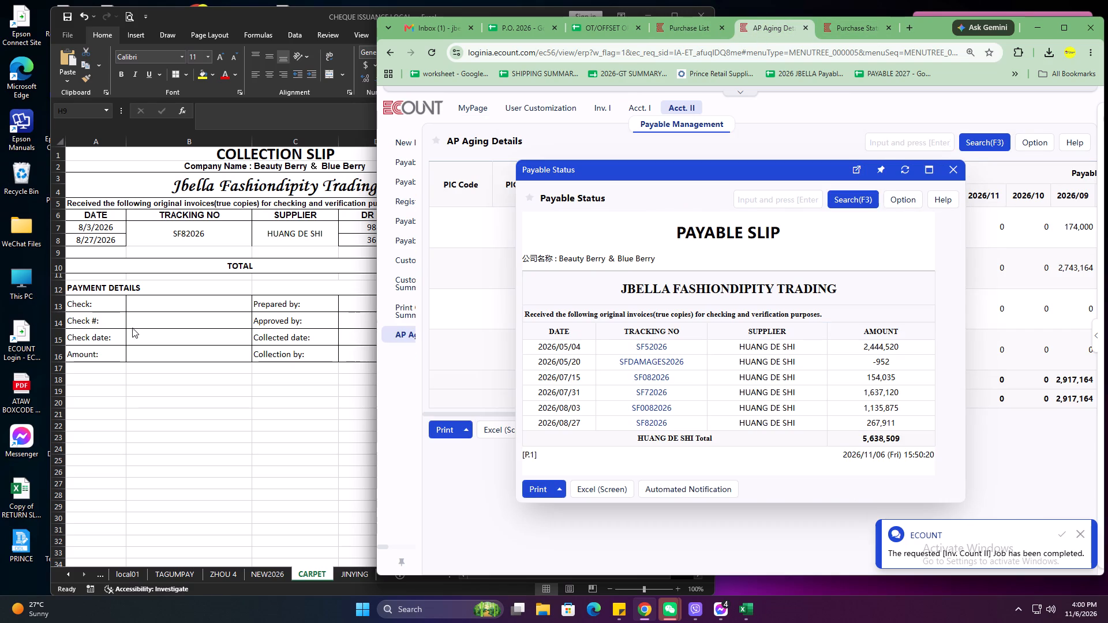
pyautogui.click(298, 320)
pyautogui.moveTo(163, 235); pyautogui.dragTo(299, 228)
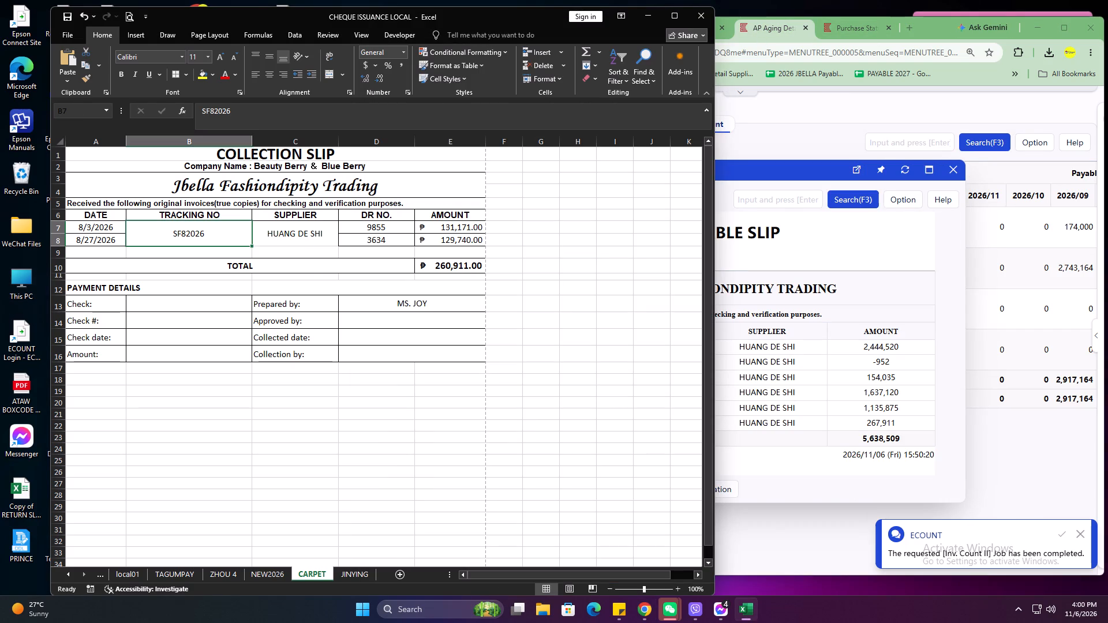
pyautogui.moveTo(299, 228); pyautogui.dragTo(303, 227)
pyautogui.click(173, 73)
pyautogui.click(458, 228)
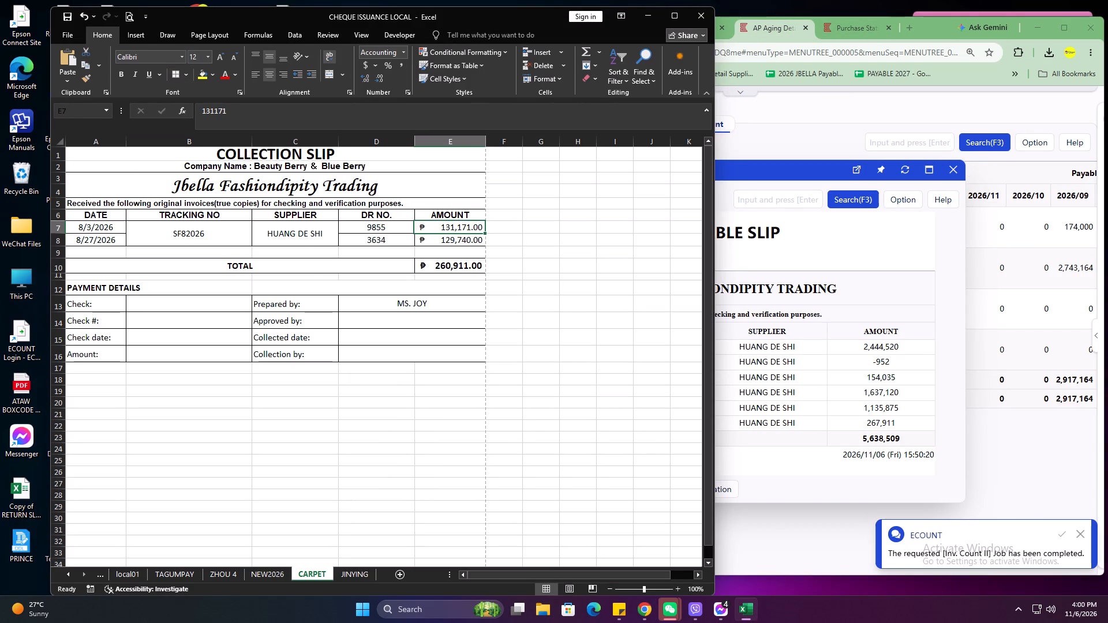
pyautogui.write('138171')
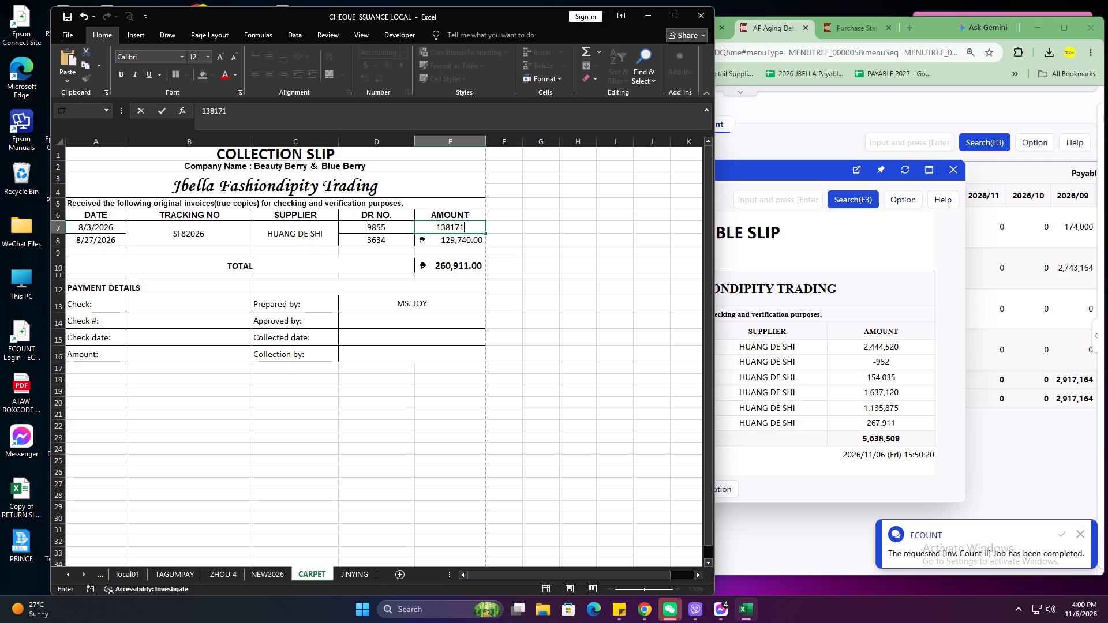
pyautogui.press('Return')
pyautogui.click(504, 291)
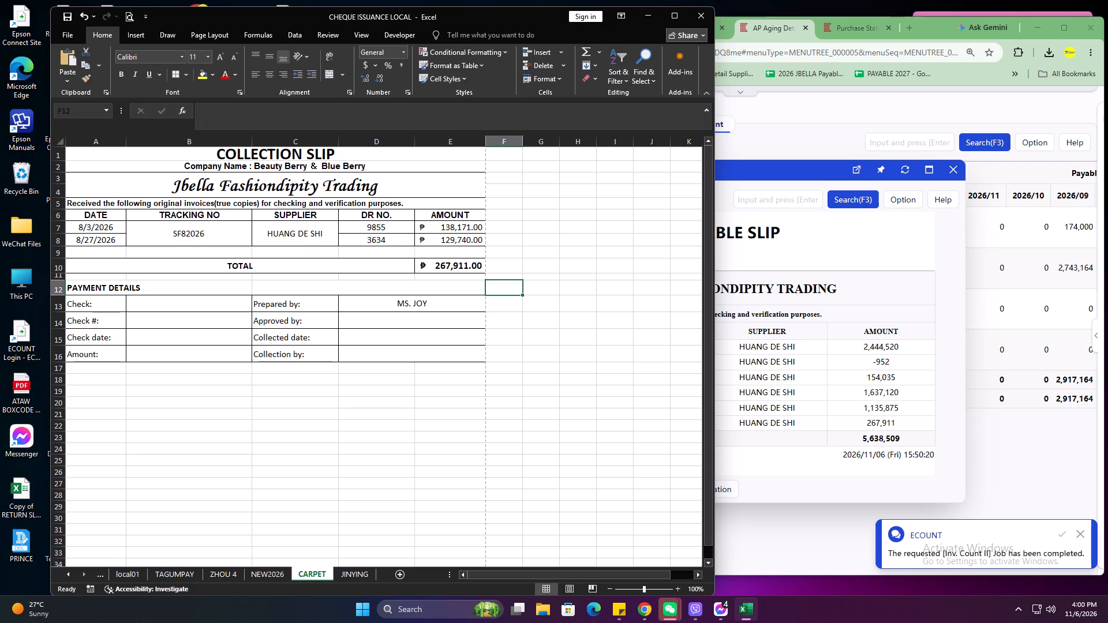
# Print one copy of the two-invoice SF82026 collection slip on the OKI DATA CORP ML5500F printer.
pyautogui.hotkey('ctrl', 'p')
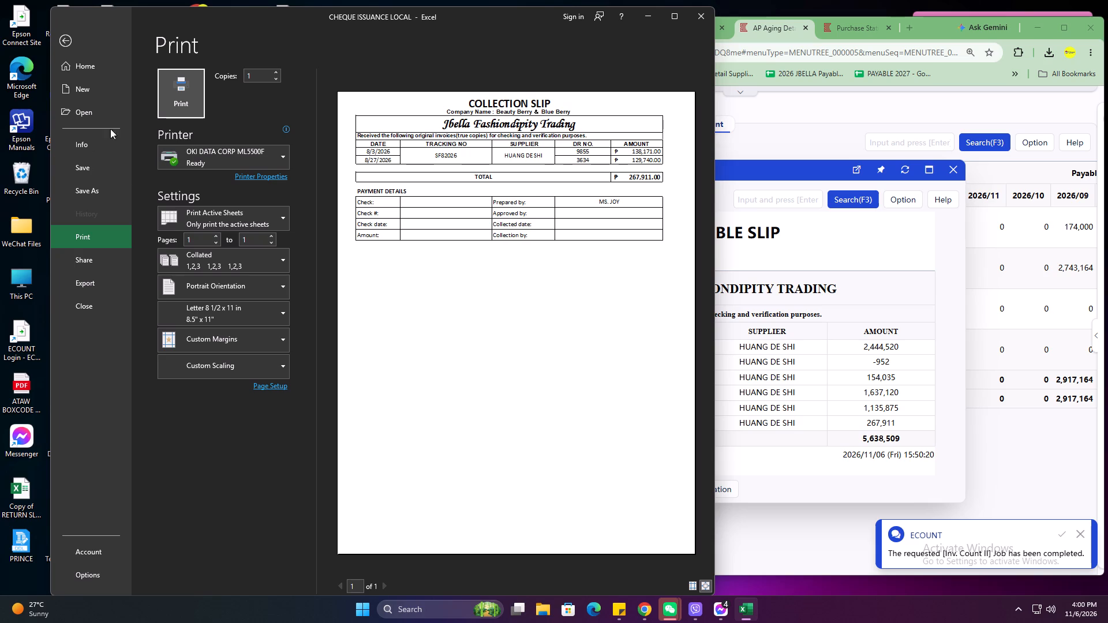
pyautogui.click(181, 92)
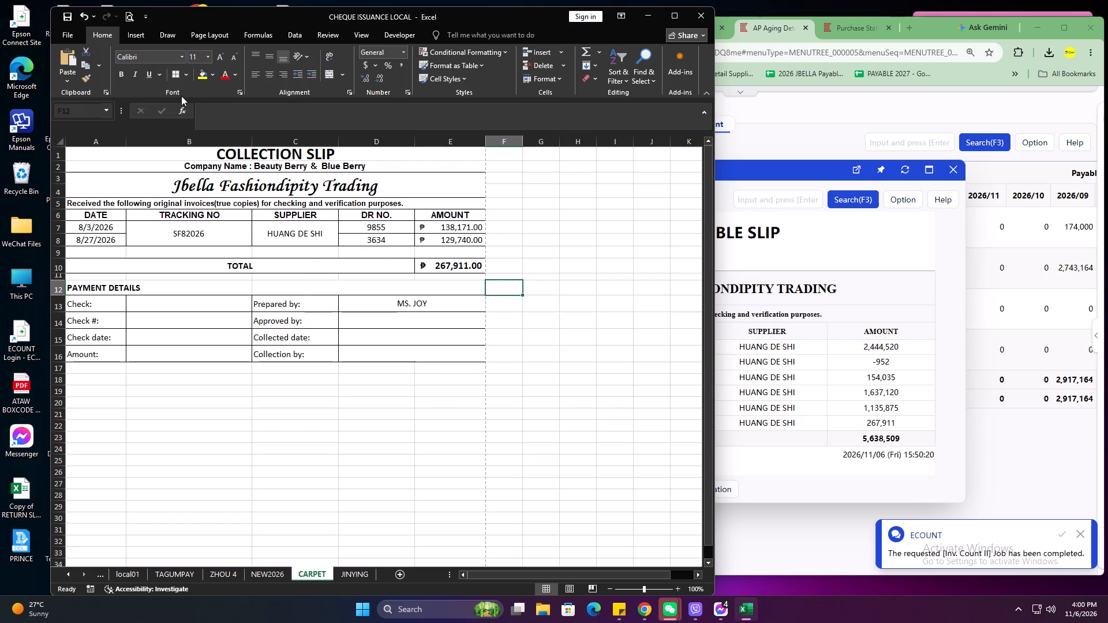
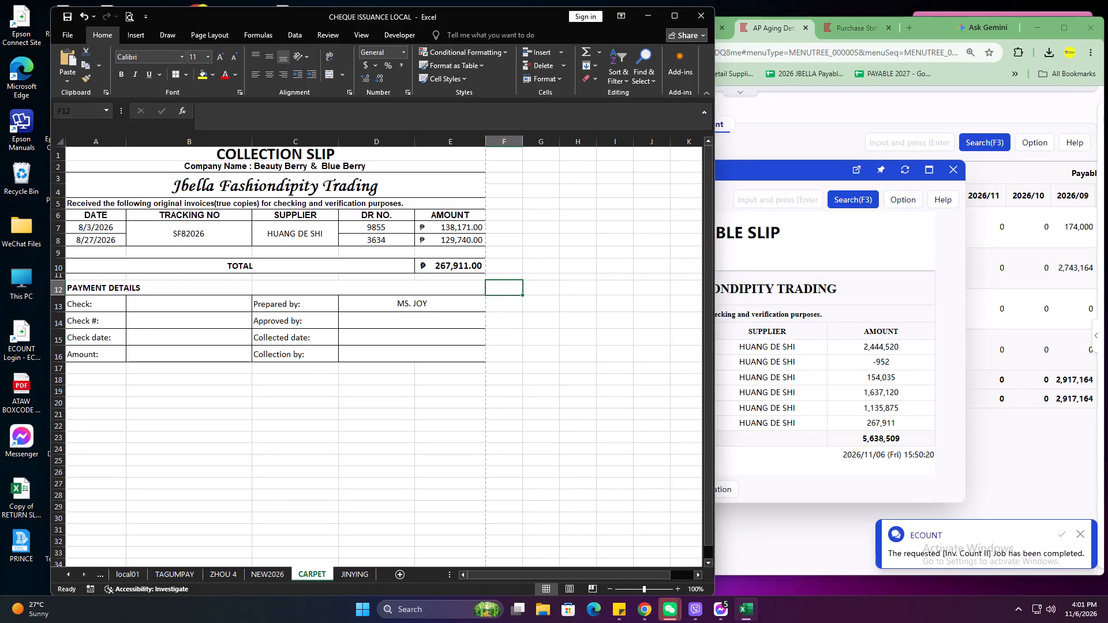
pyautogui.click(928, 328)
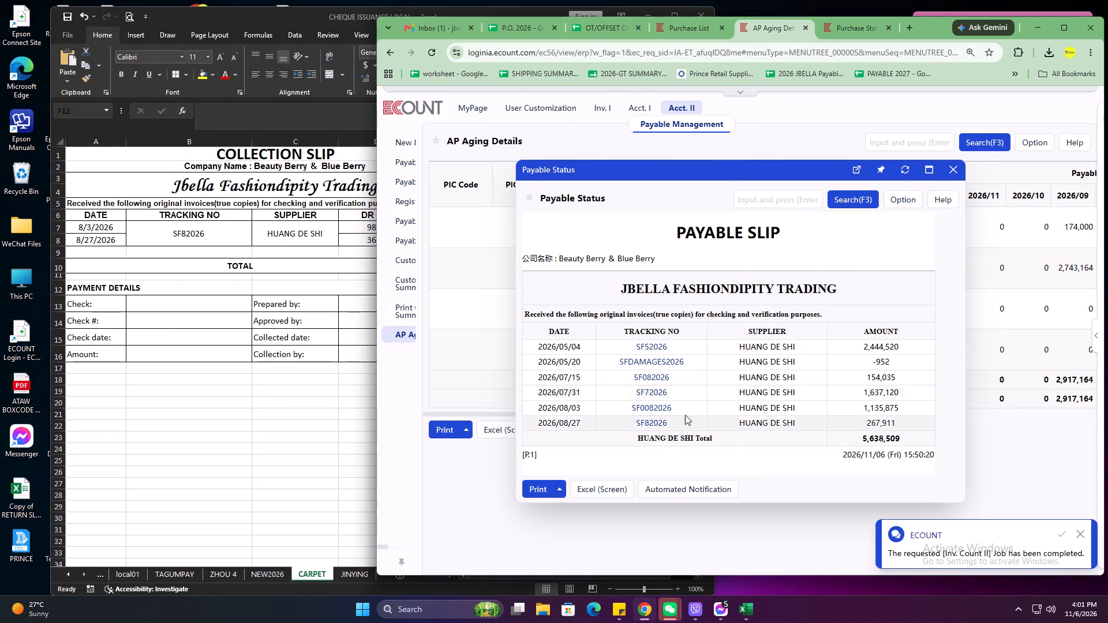
pyautogui.moveTo(683, 411); pyautogui.dragTo(626, 409)
pyautogui.hotkey('ctrl', 'c')
pyautogui.hotkey('ctrl', 'x')
pyautogui.tripleClick(188, 232)
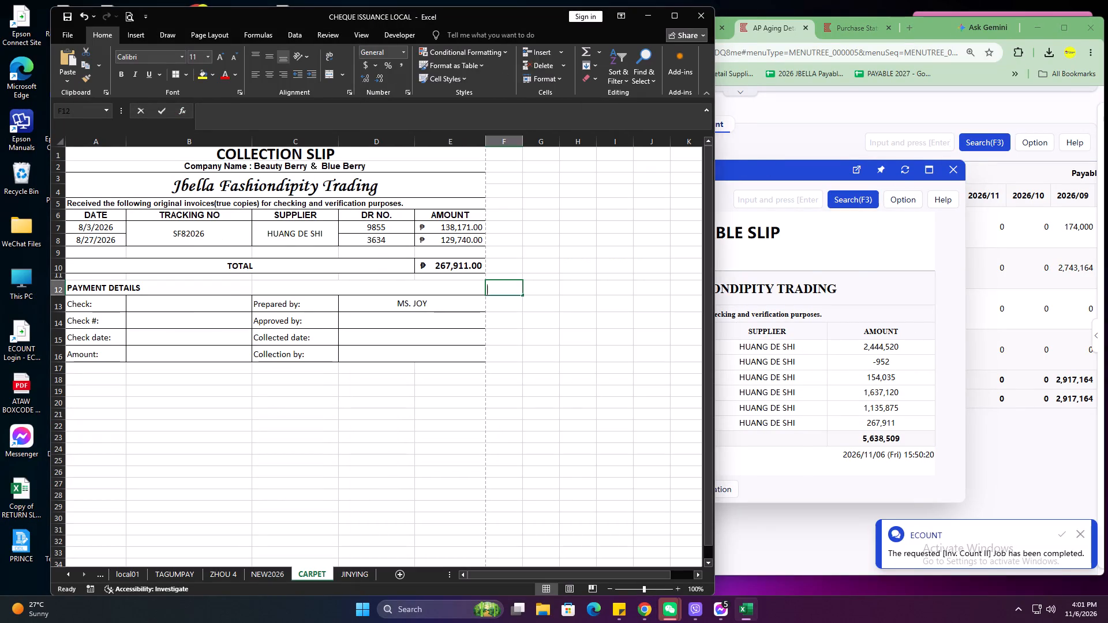
pyautogui.click(188, 232)
pyautogui.moveTo(216, 232); pyautogui.dragTo(133, 229)
pyautogui.hotkey('ctrl', 'v')
pyautogui.click(89, 250)
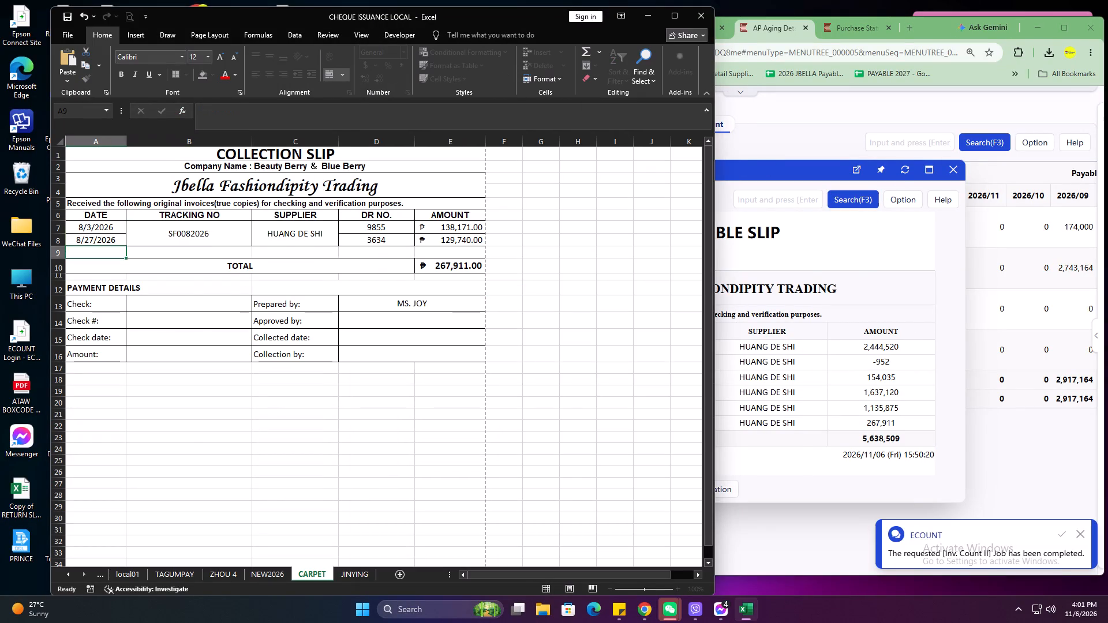
# Insert two blank invoice rows above the 8/27/2026 row of the collection slip.
pyautogui.rightClick(58, 240)
pyautogui.click(92, 336)
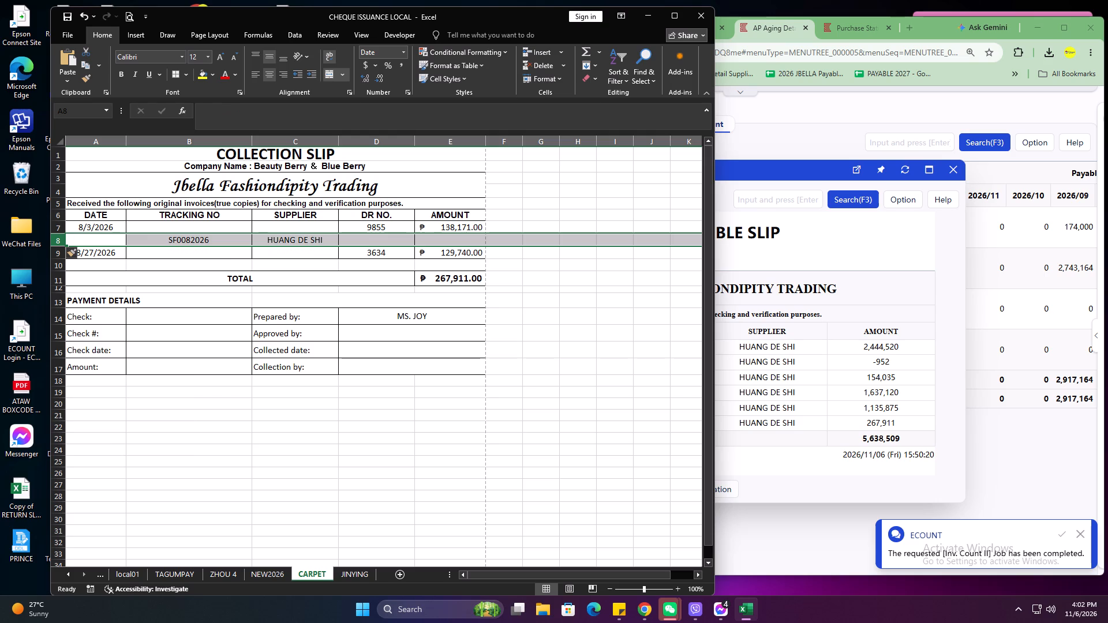
pyautogui.rightClick(57, 243)
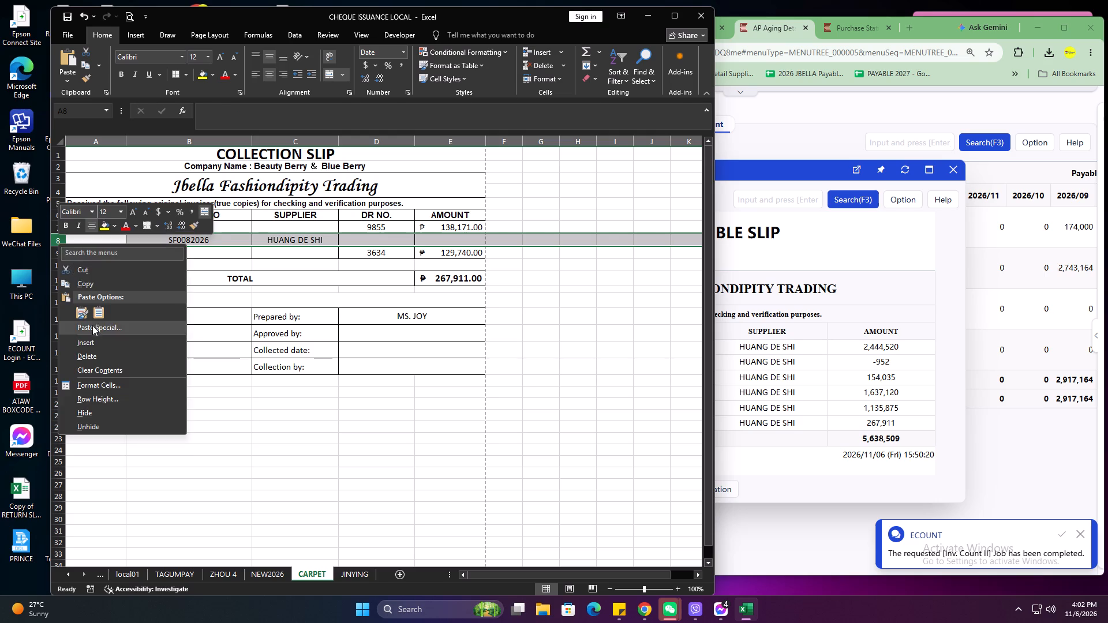
pyautogui.click(93, 342)
# Fill the first invoice row with date 8/3/2026, DR number 9854 and amount 68250.
pyautogui.click(112, 224)
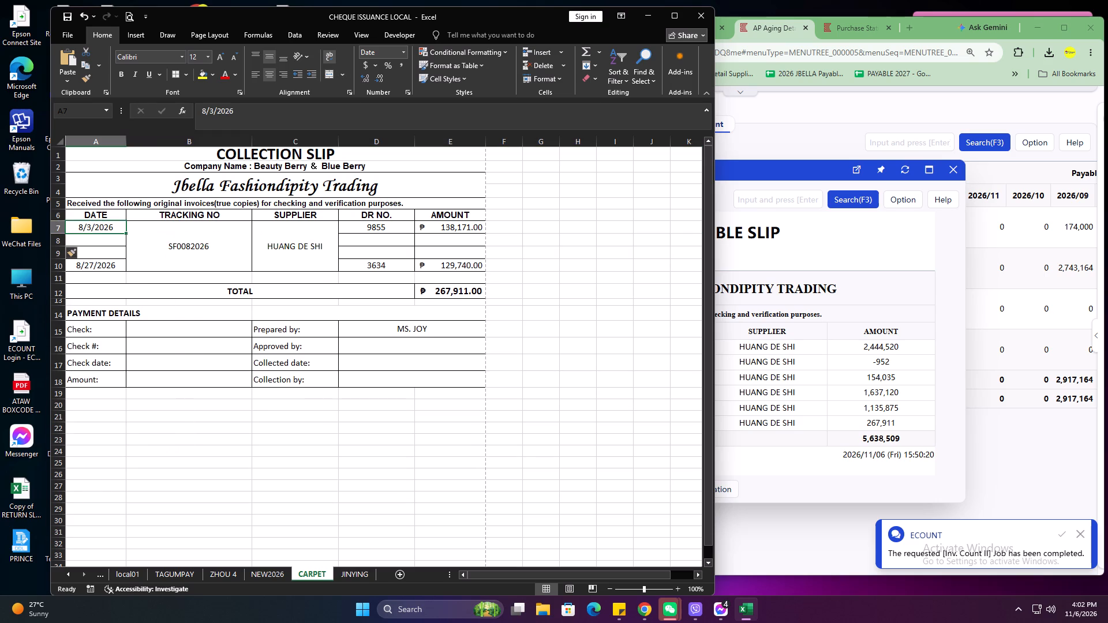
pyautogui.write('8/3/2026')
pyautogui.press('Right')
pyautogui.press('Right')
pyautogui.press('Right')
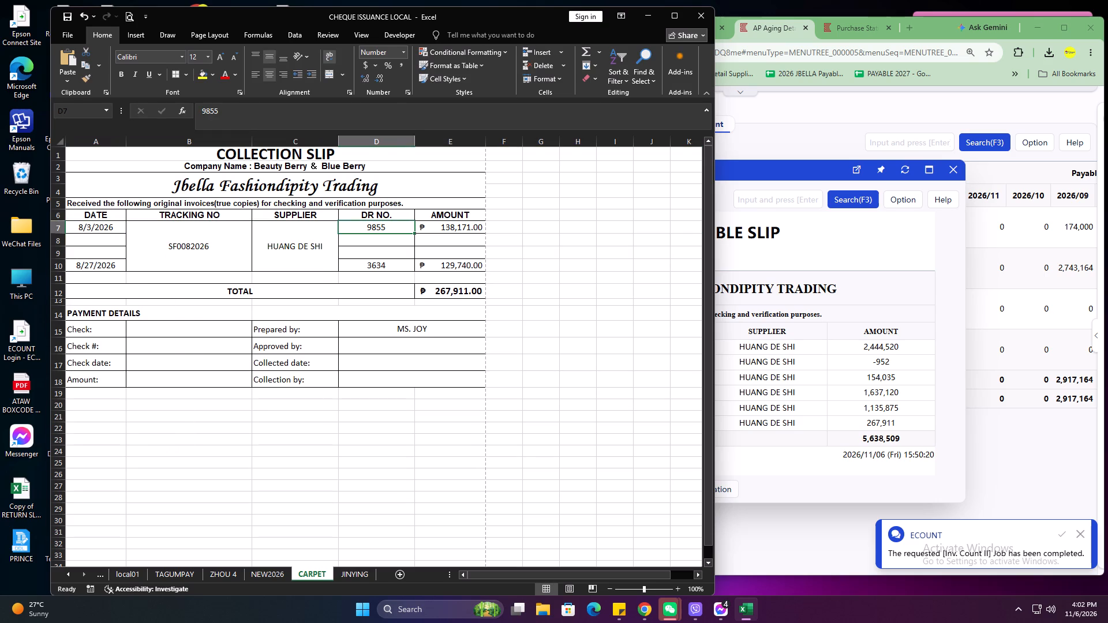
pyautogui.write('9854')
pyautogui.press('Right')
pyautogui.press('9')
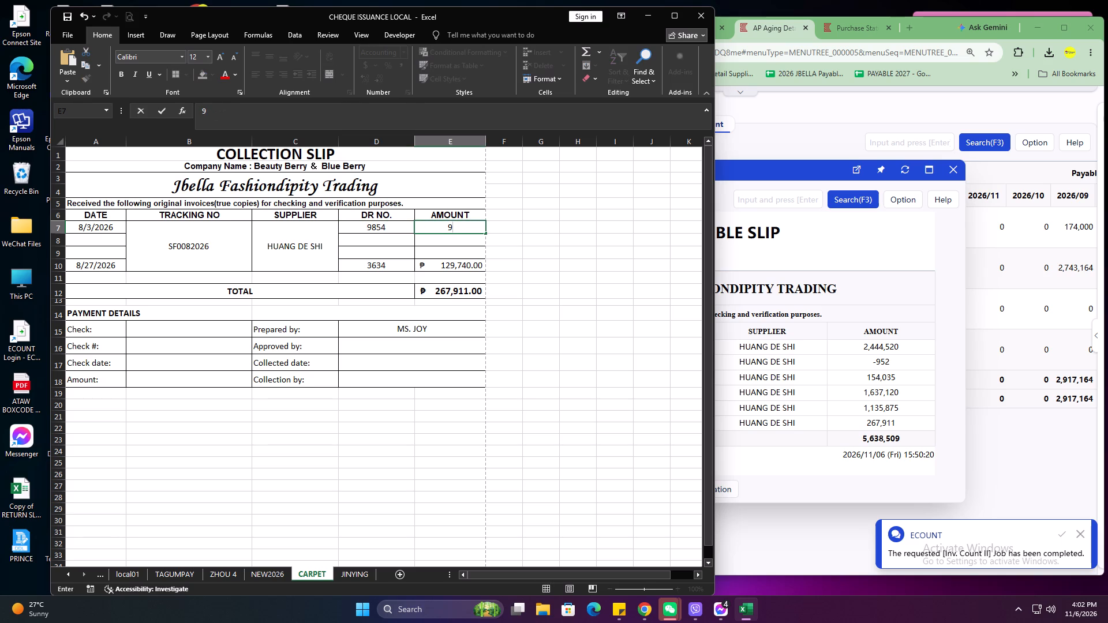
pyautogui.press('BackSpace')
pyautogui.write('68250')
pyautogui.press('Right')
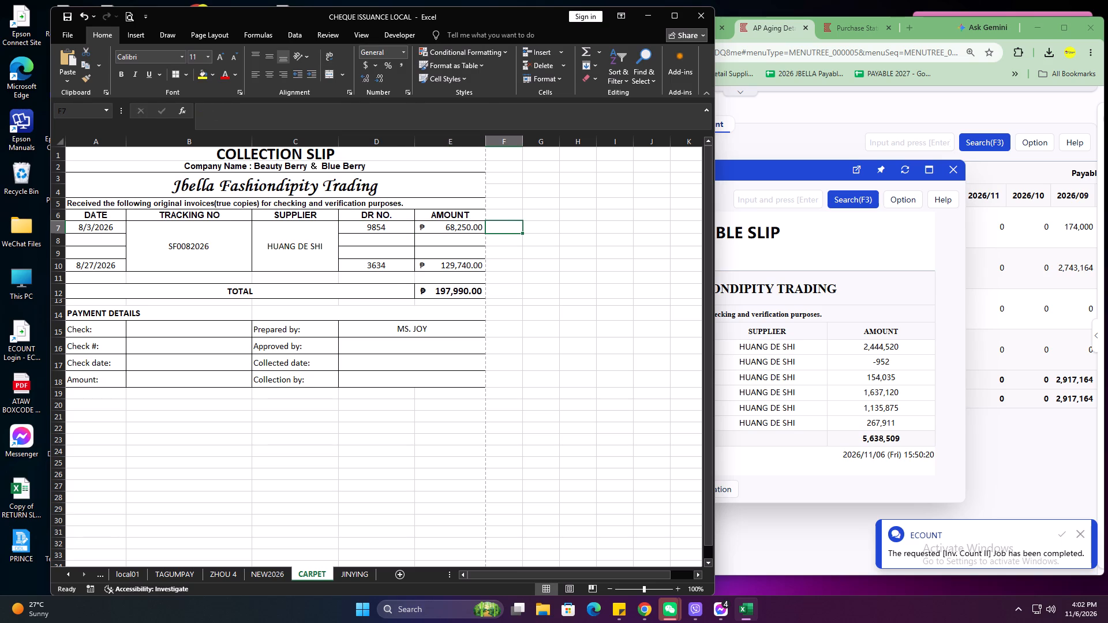
# Fill the second invoice row with date 8/11/2026, DR number 3621 and amount 442260.
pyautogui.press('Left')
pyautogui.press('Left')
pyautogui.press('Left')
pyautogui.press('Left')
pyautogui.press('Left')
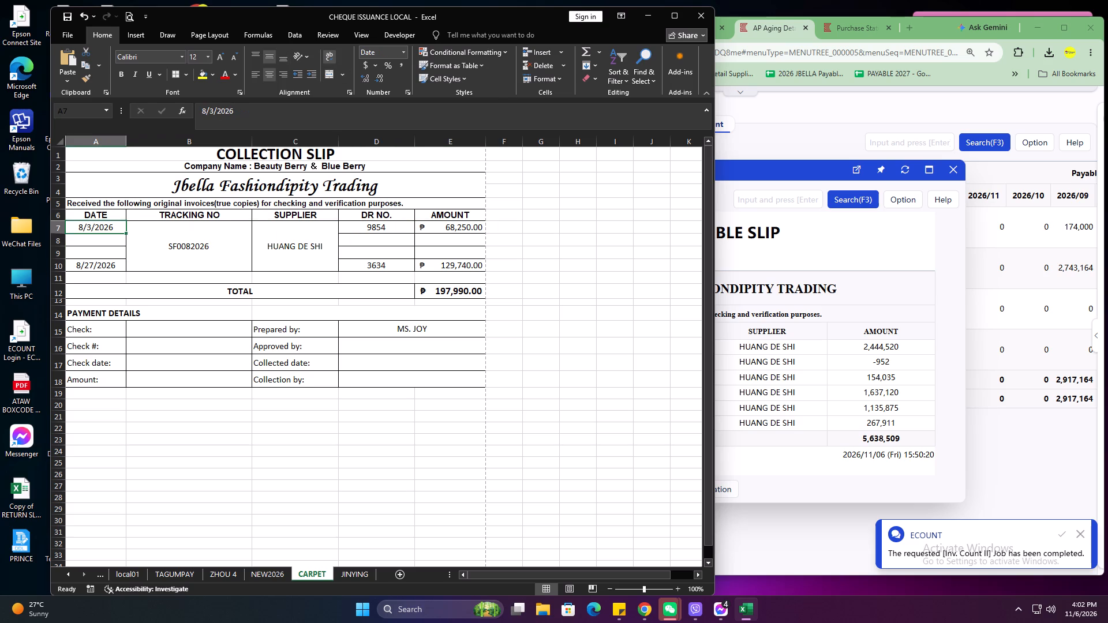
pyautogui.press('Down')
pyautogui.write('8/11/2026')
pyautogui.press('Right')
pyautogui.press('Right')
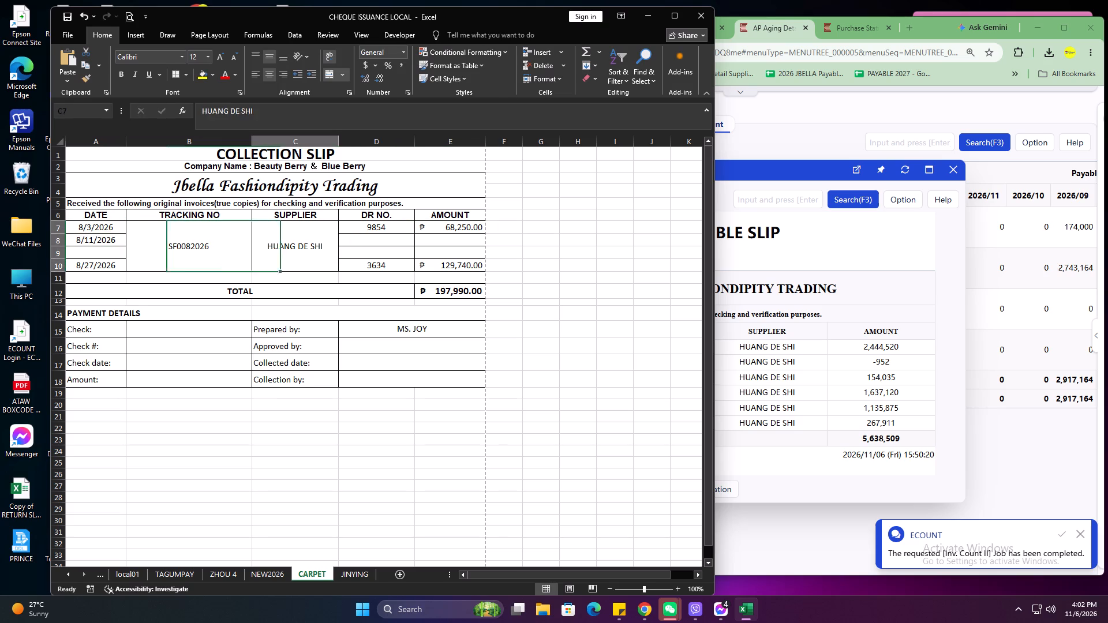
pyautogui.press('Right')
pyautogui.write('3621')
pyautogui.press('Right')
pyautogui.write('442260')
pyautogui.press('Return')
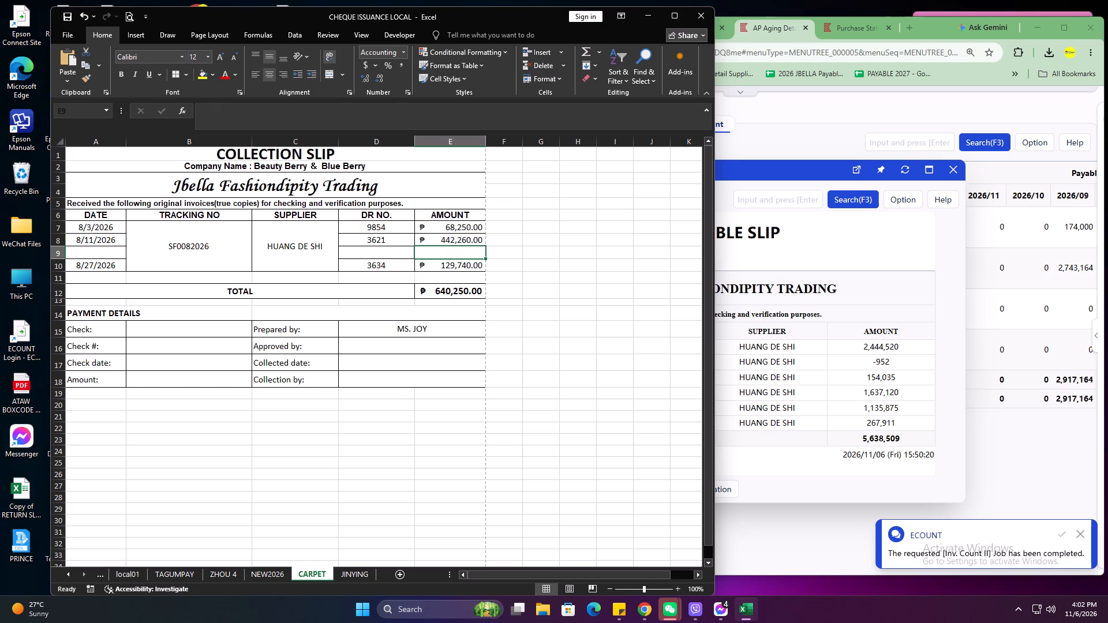
# Fill the third invoice row with date 8/20/2026, DR number 3525 and amount 419445.
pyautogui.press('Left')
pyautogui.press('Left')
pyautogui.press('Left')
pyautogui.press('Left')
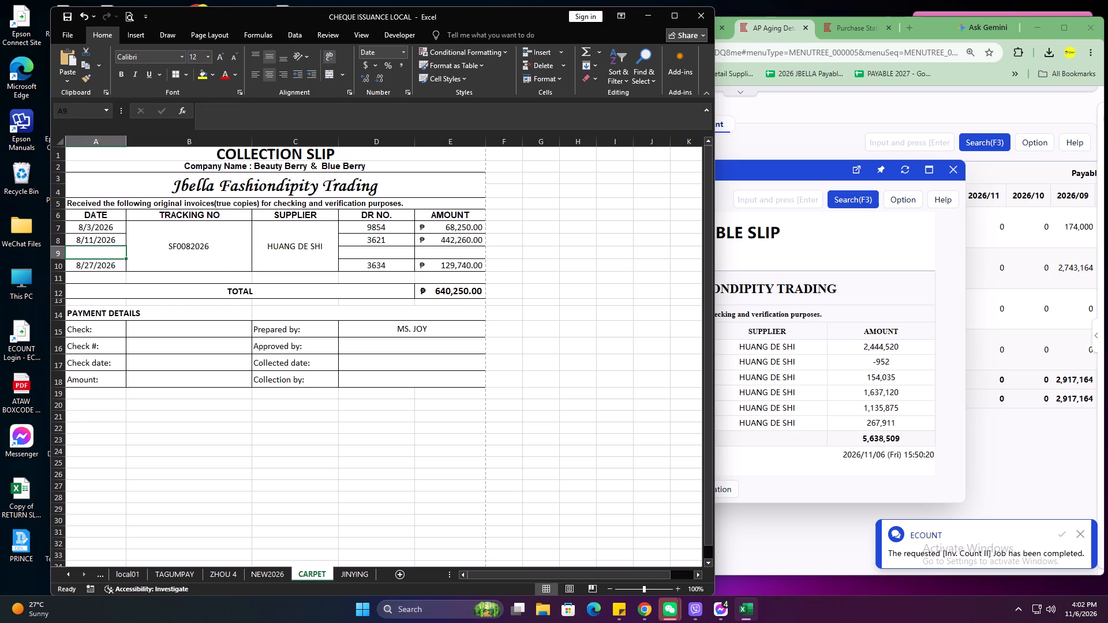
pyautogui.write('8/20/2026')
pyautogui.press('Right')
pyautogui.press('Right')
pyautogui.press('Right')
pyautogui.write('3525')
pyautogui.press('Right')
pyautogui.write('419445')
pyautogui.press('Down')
# Fill the last invoice row with date 8/27/2026, DR number 3633 and amount 205920.
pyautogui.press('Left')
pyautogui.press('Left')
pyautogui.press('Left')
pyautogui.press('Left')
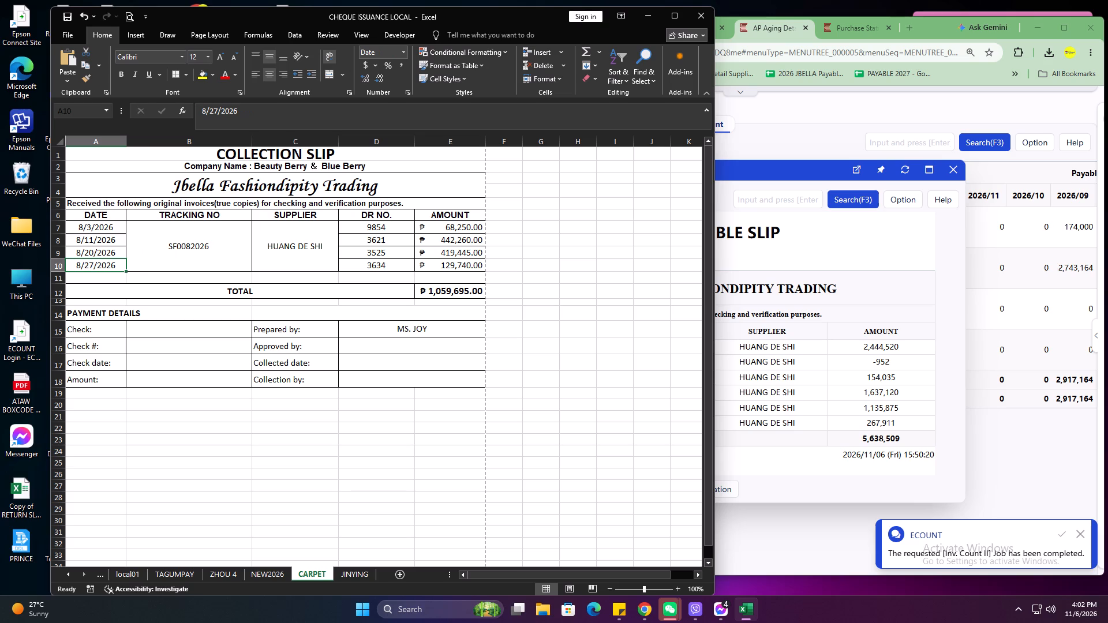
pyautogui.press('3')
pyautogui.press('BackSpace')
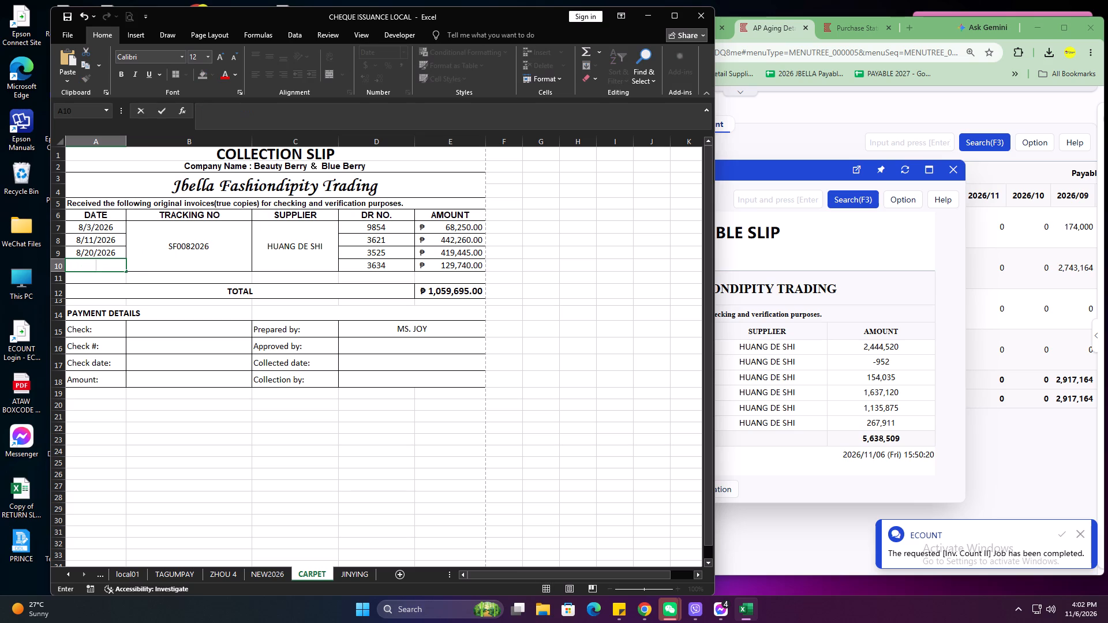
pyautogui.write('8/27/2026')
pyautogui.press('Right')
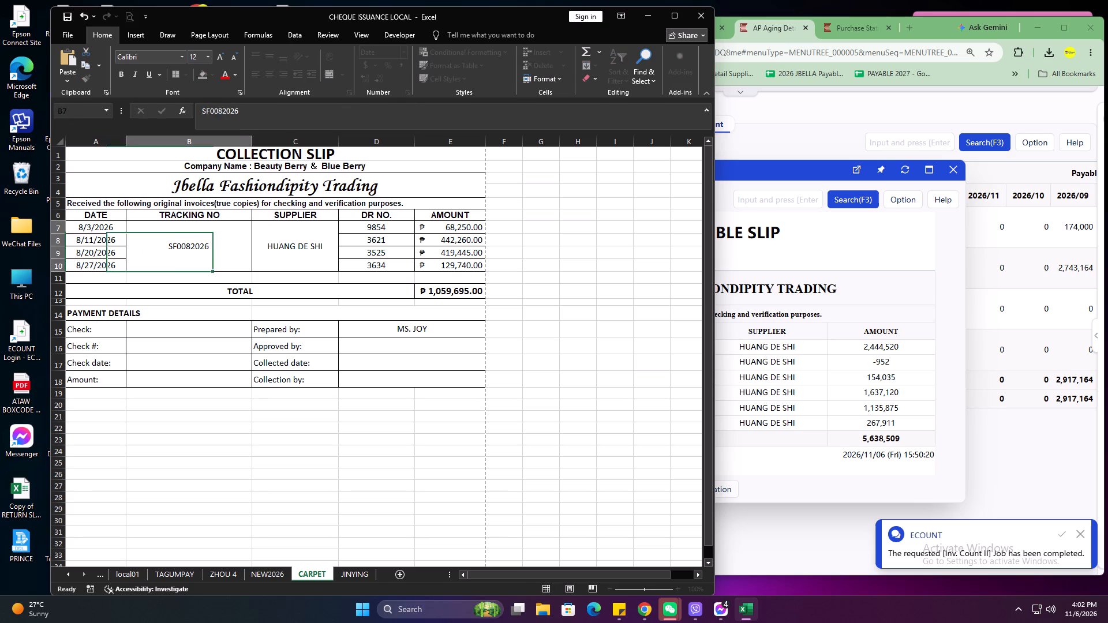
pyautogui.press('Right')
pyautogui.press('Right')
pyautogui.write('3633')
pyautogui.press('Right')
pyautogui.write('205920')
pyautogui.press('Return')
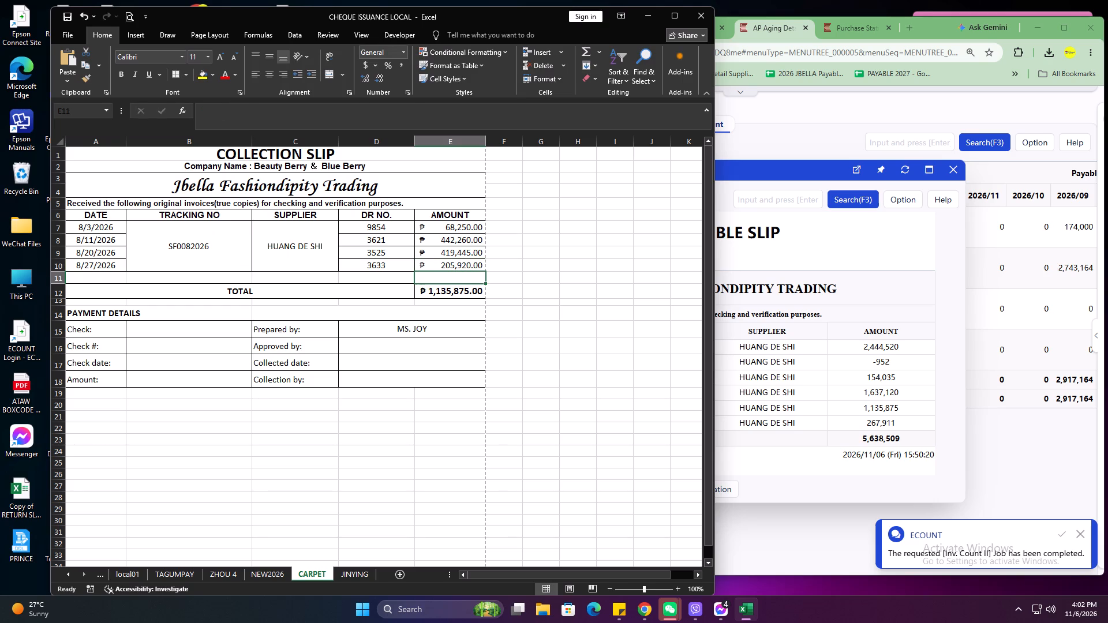
# Print one copy of the four-invoice SF0082026 collection slip on the OKI DATA CORP ML5500F printer.
pyautogui.click(596, 334)
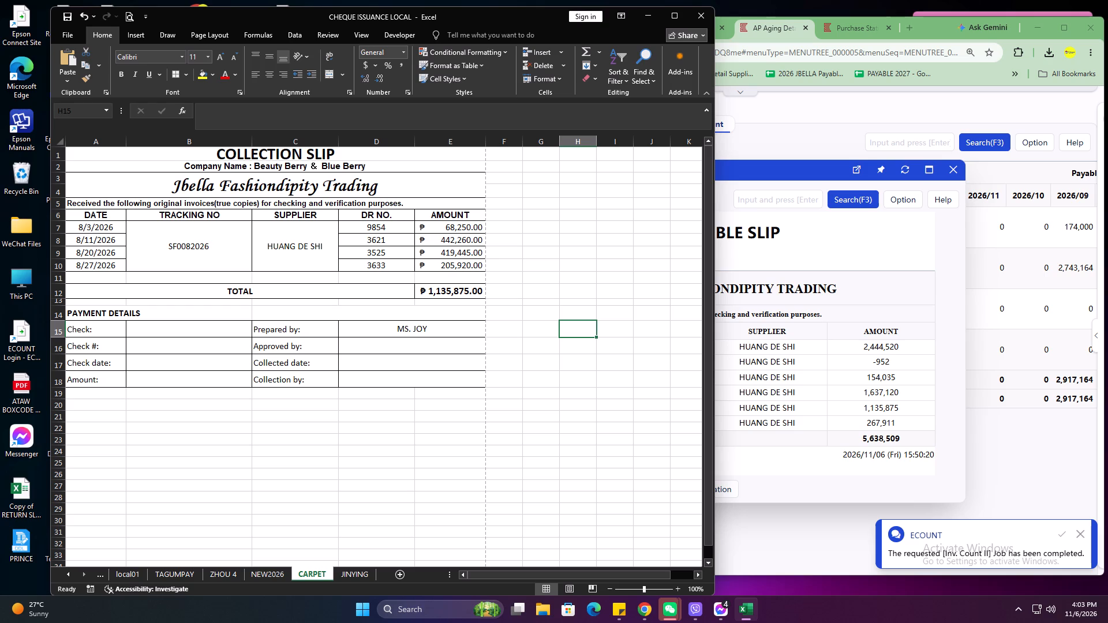
pyautogui.hotkey('ctrl', 'p')
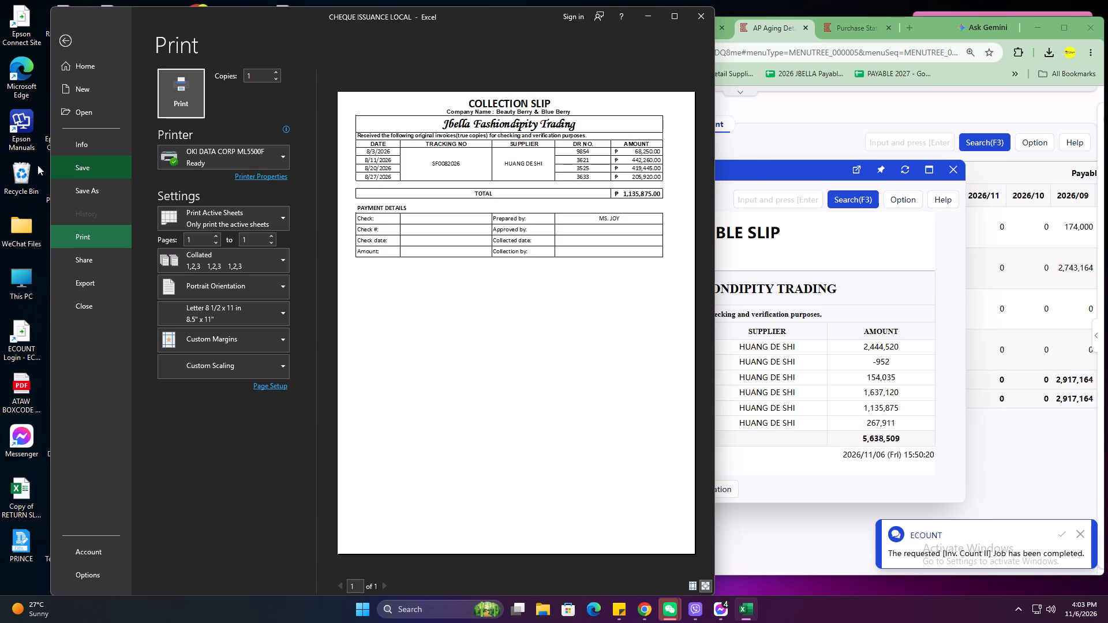
pyautogui.click(177, 95)
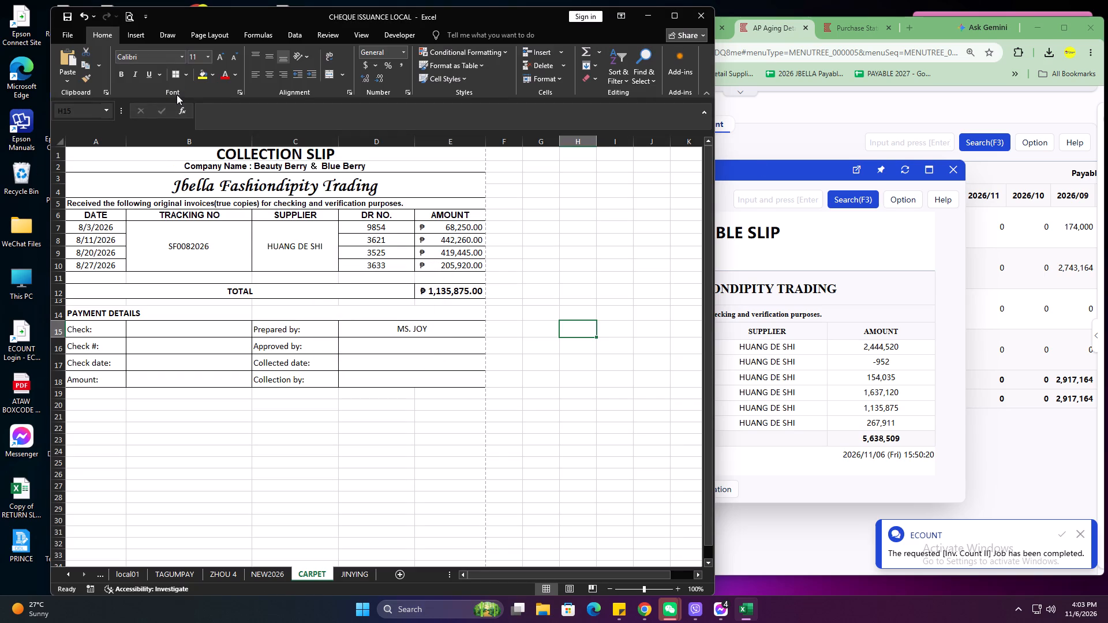